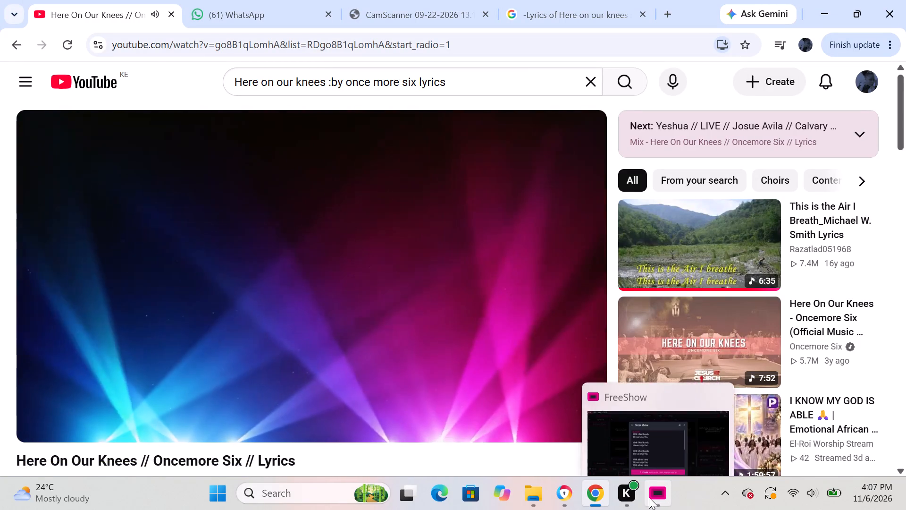
Switch to FreeShow and insert a blank line after each of the three "With all we have / We worship You" couplets in the quick lyrics.
click(649, 497)
scroll(353, 238, up, 1)
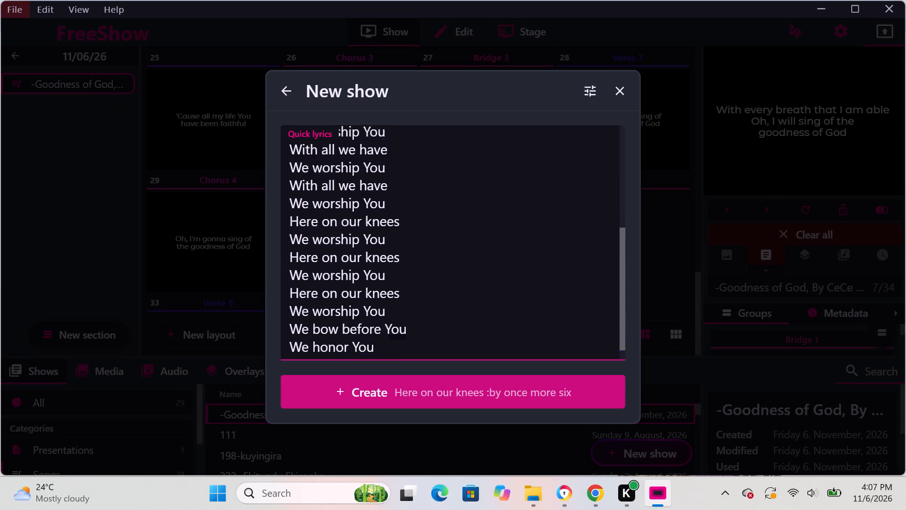
scroll(353, 238, up, 2)
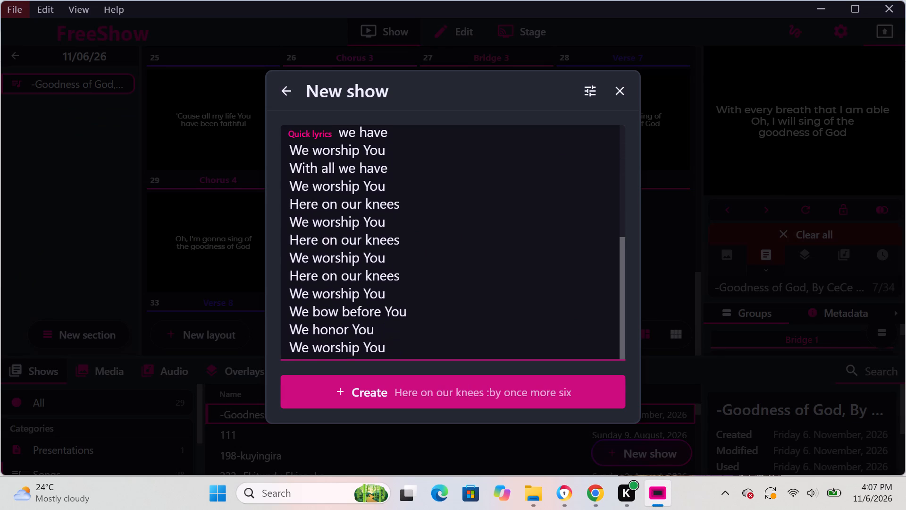
scroll(353, 238, up, 1)
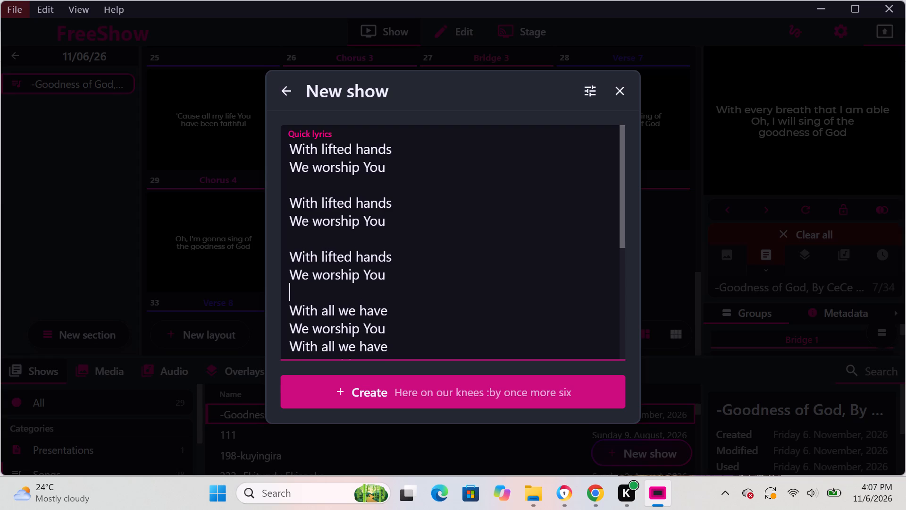
click(389, 321)
key(Return)
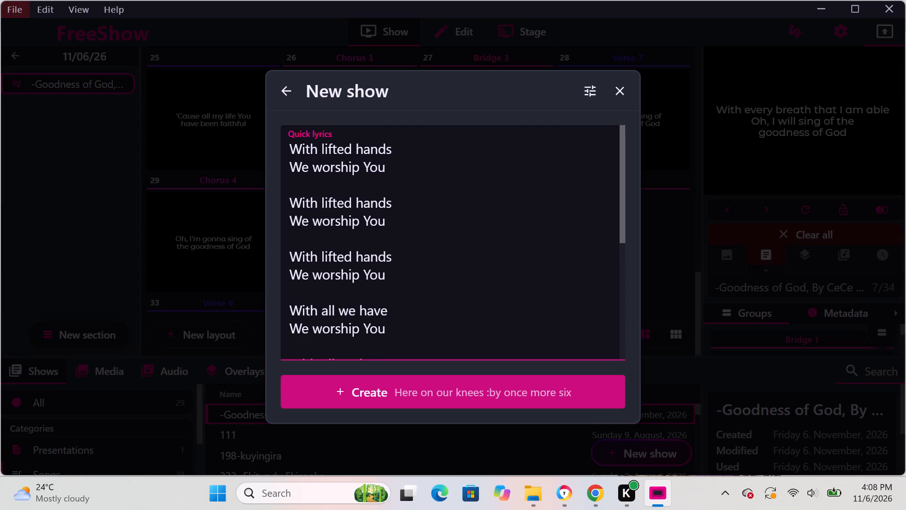
scroll(399, 268, down, 1)
scroll(399, 268, up, 2)
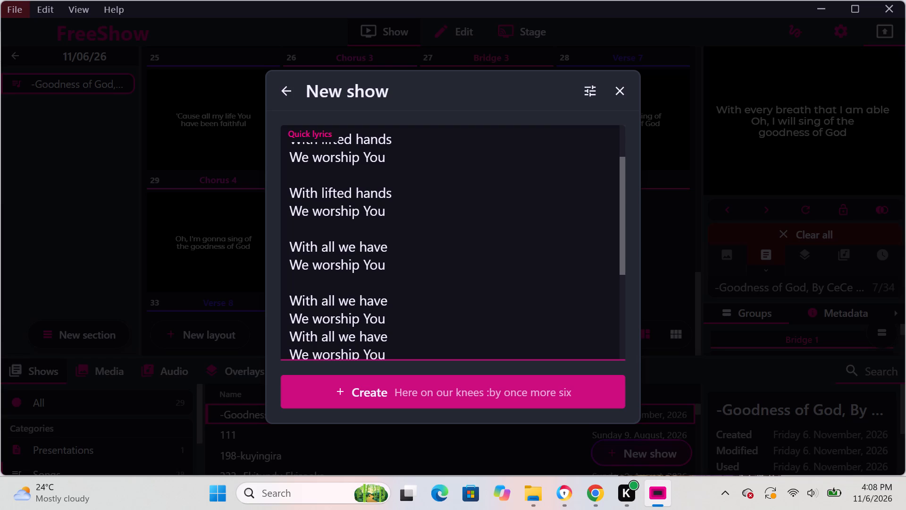
scroll(399, 268, up, 1)
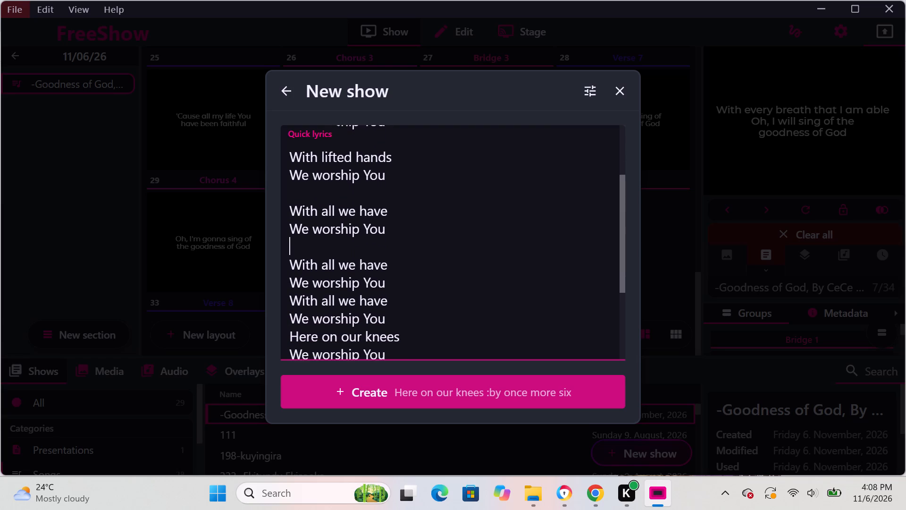
click(392, 280)
key(Return)
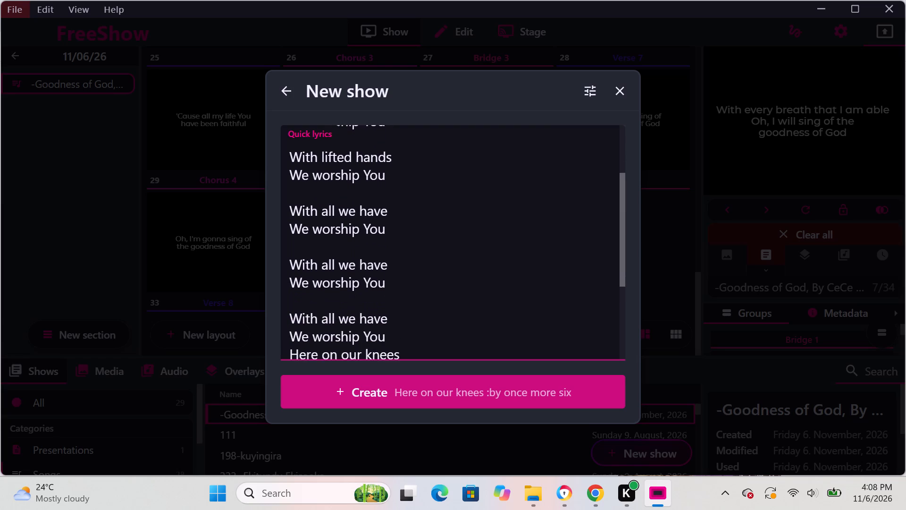
scroll(386, 304, down, 1)
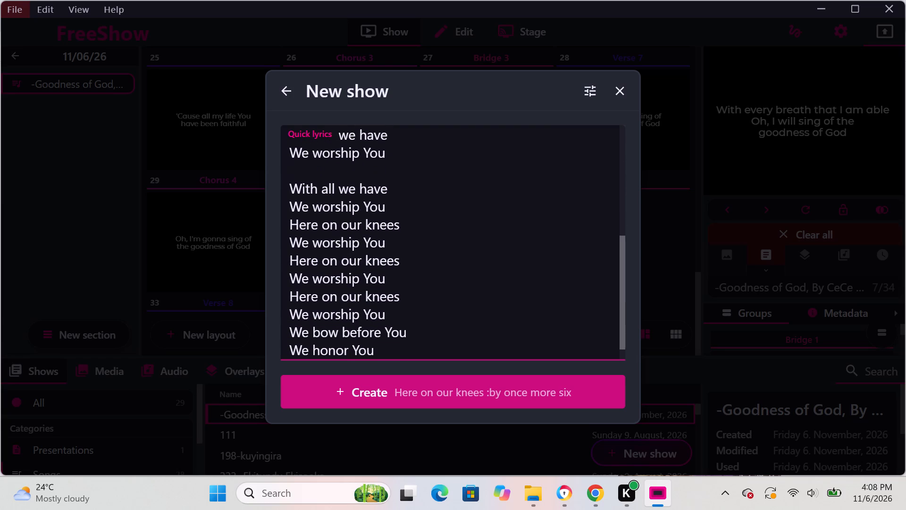
click(387, 211)
key(Return)
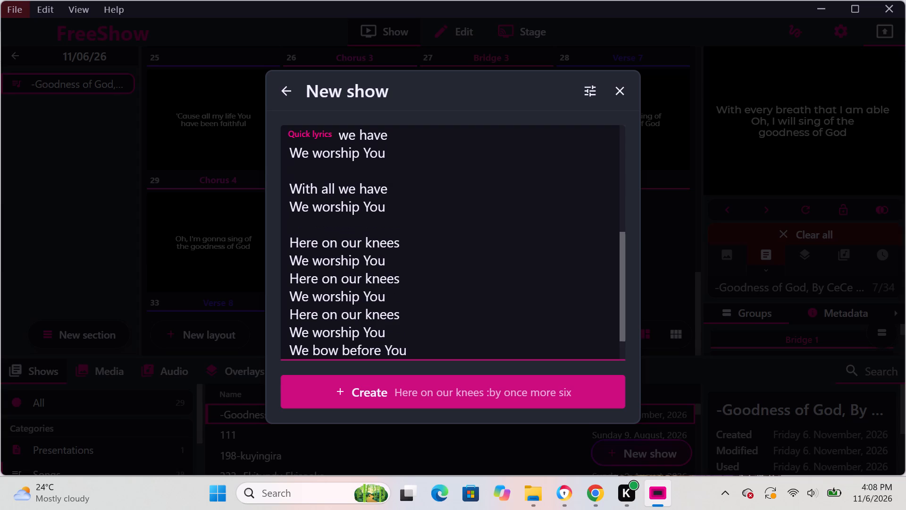
Insert a blank line after each of the three "Here on our knees / We worship You" couplets in the quick lyrics.
click(384, 262)
key(Return)
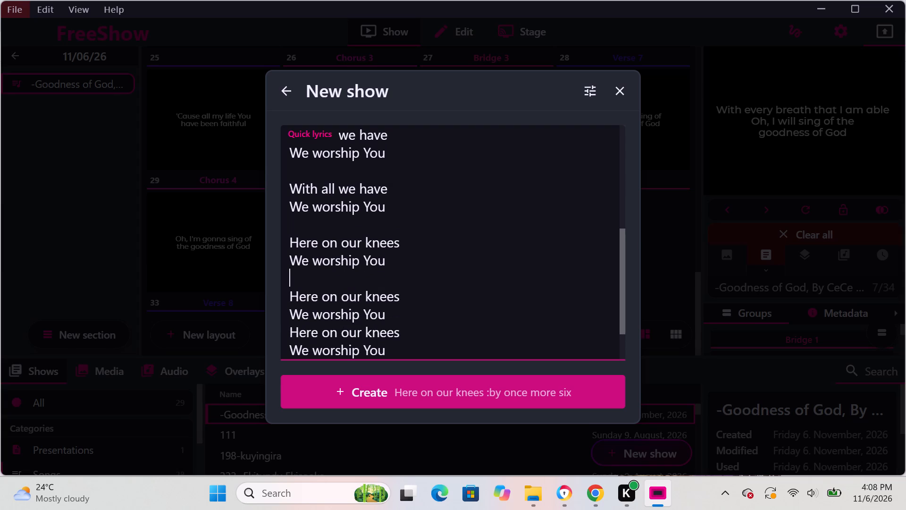
click(390, 317)
key(Return)
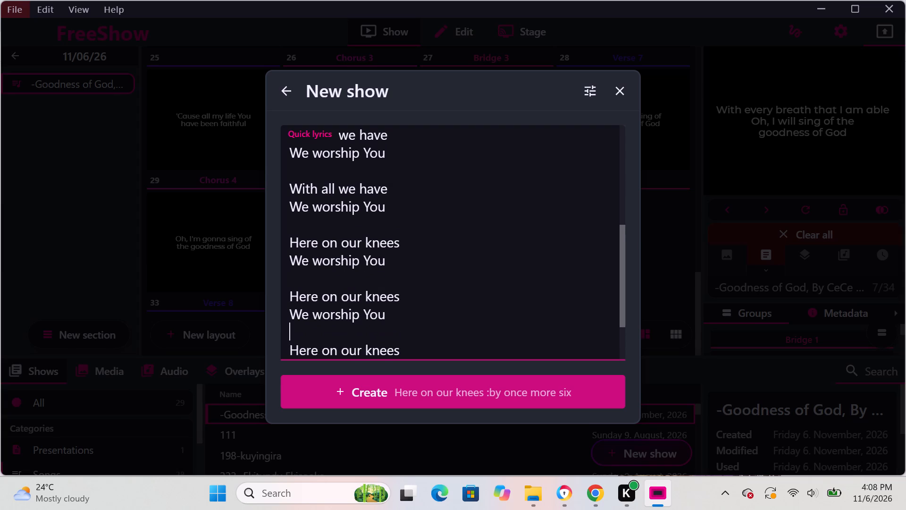
scroll(390, 317, down, 1)
click(390, 300)
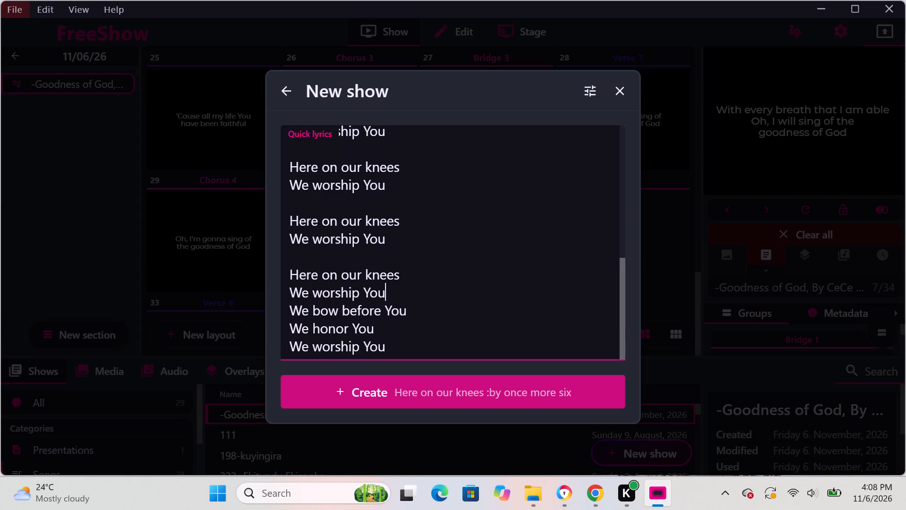
key(Return)
scroll(390, 300, down, 2)
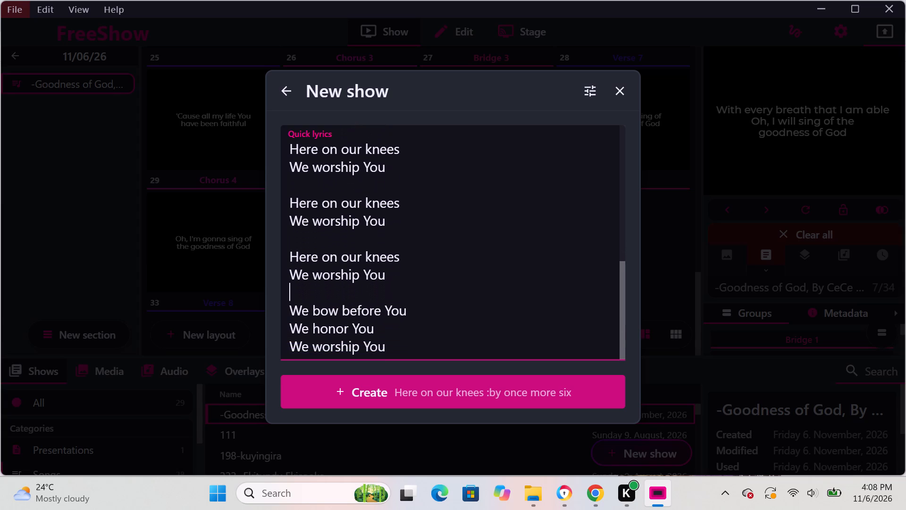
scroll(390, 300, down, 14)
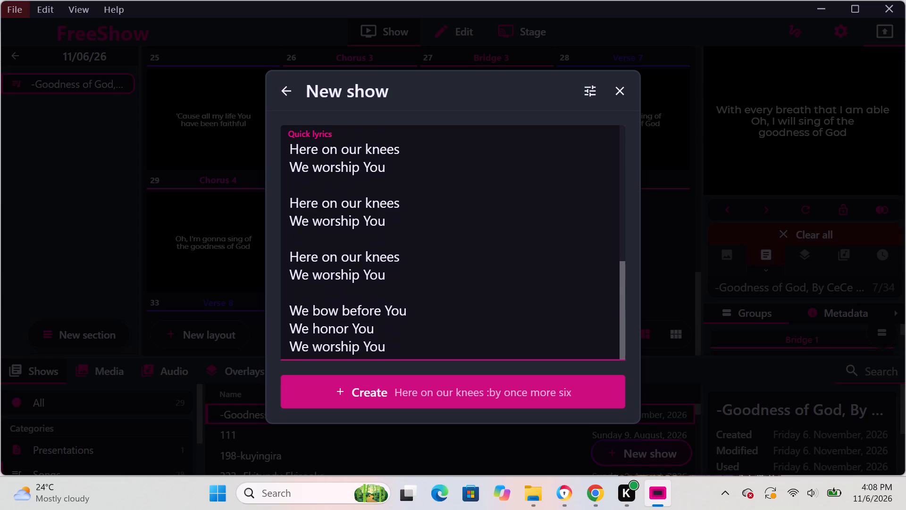
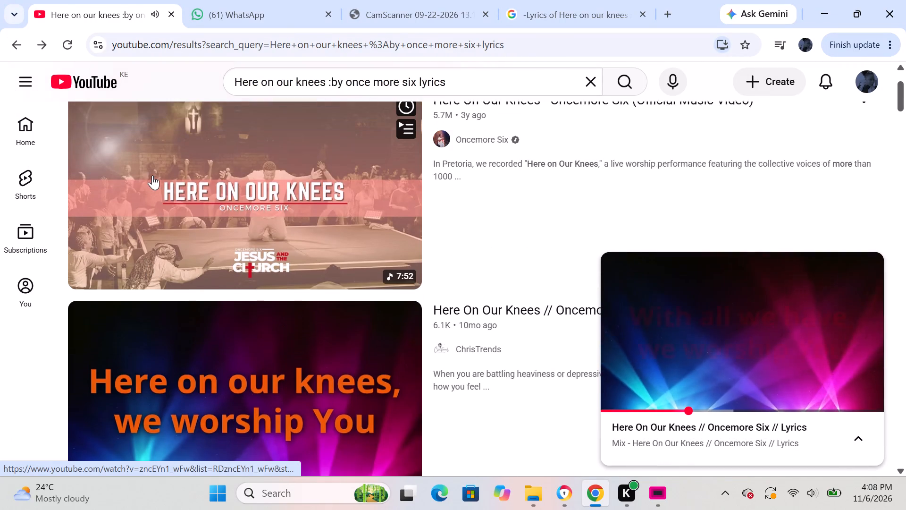
Look through the YouTube search results for a lyrics video of "Here on our knees" by Oncemore Six.
scroll(152, 175, up, 1)
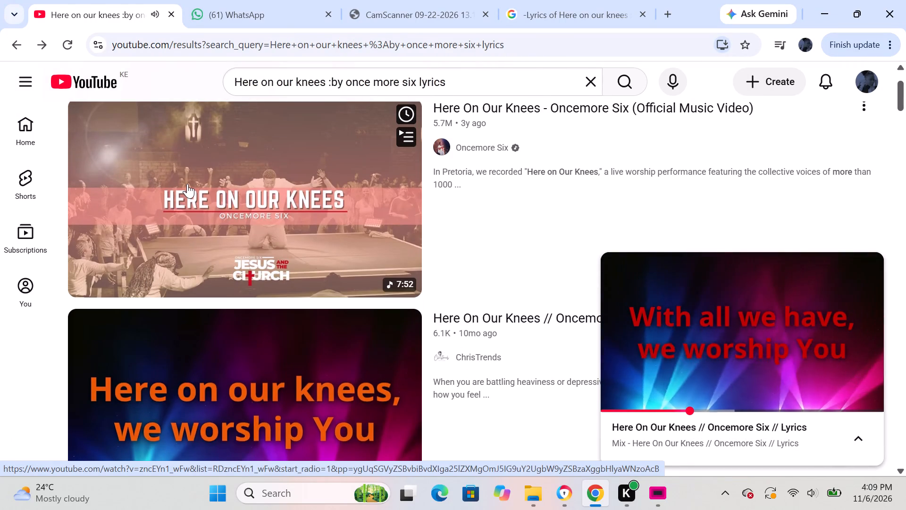
scroll(272, 239, down, 2)
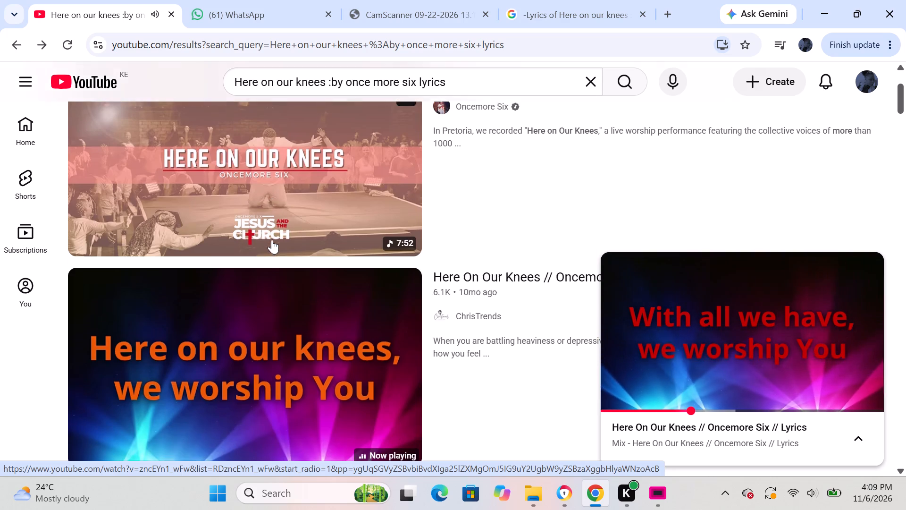
scroll(272, 239, down, 6)
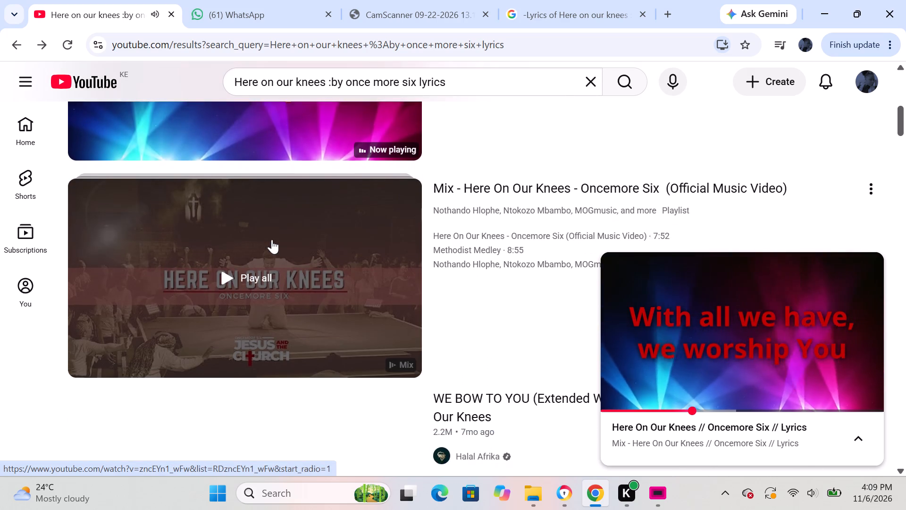
Seek back and forth in the Here On Our Knees lyric video between the "With all we have" and "Here on our knees" parts.
scroll(272, 239, down, 2)
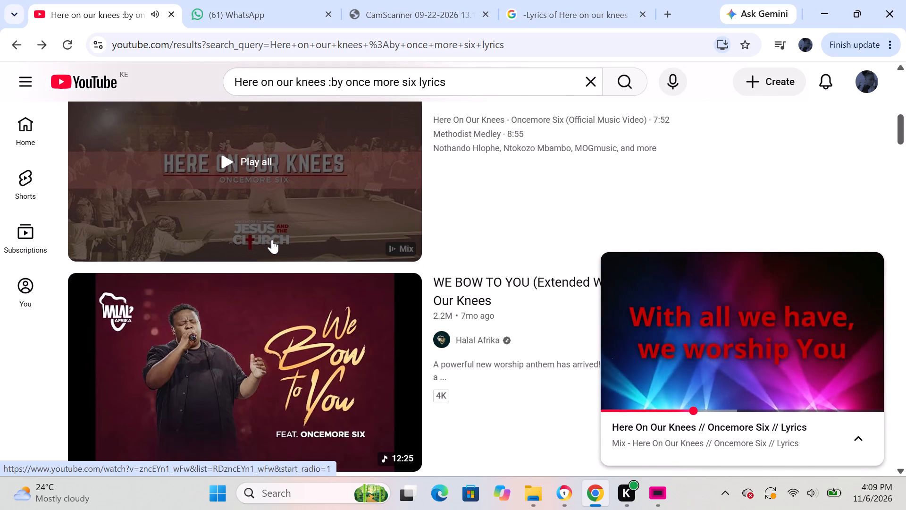
scroll(272, 239, down, 2)
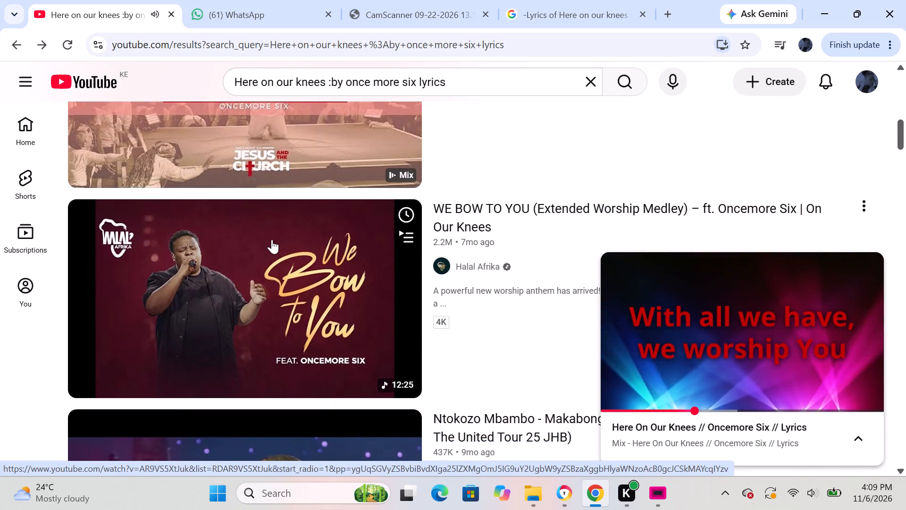
scroll(272, 239, down, 1)
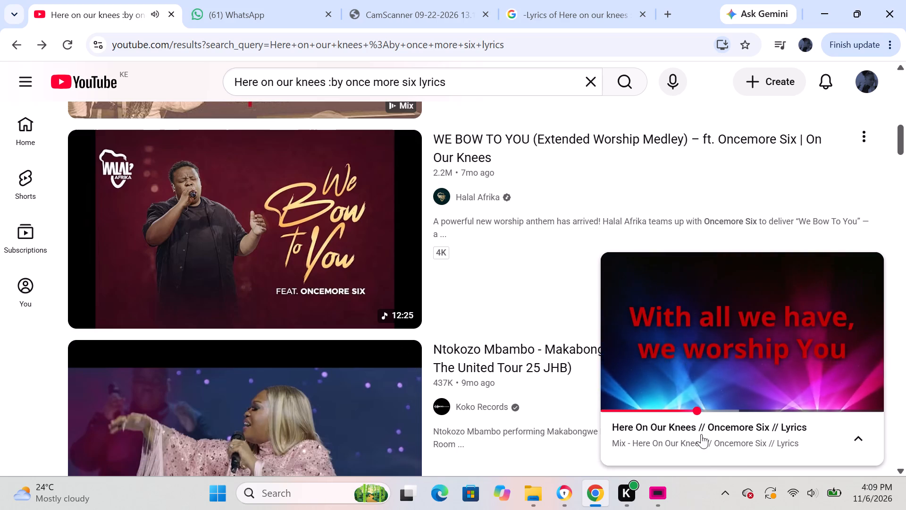
click(726, 410)
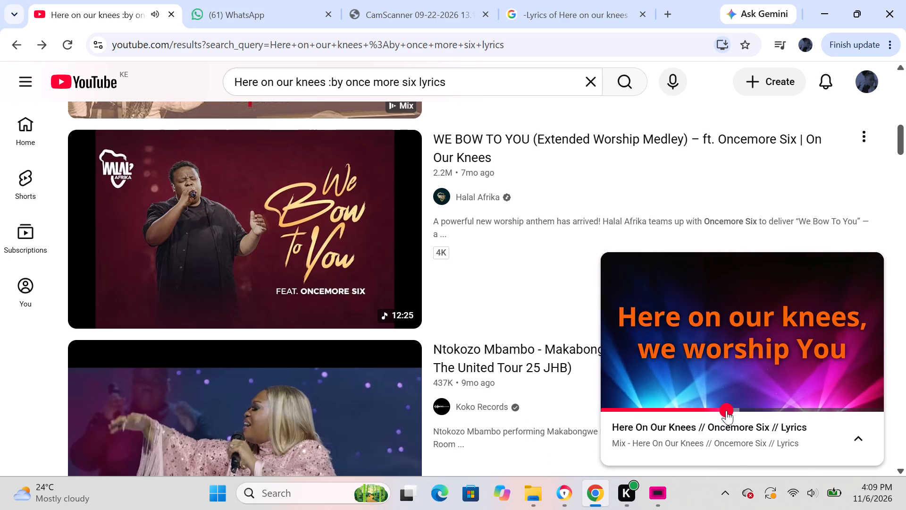
click(714, 409)
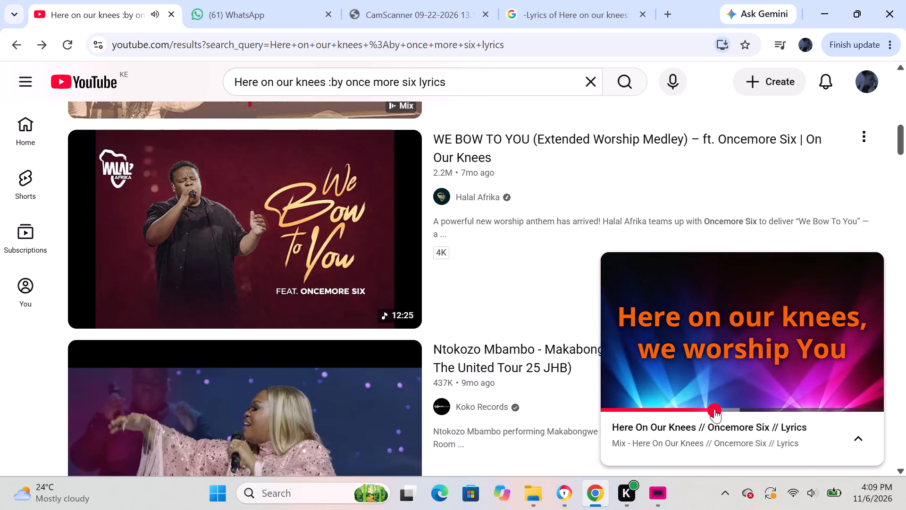
click(698, 409)
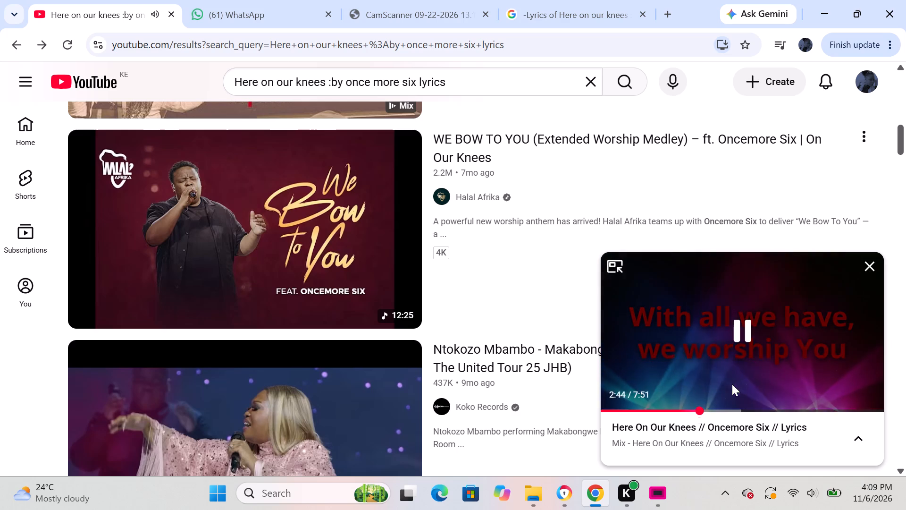
Switch to FreeShow and review the whole quick lyrics text, from the "With lifted hands" couplets to the closing lines.
click(655, 500)
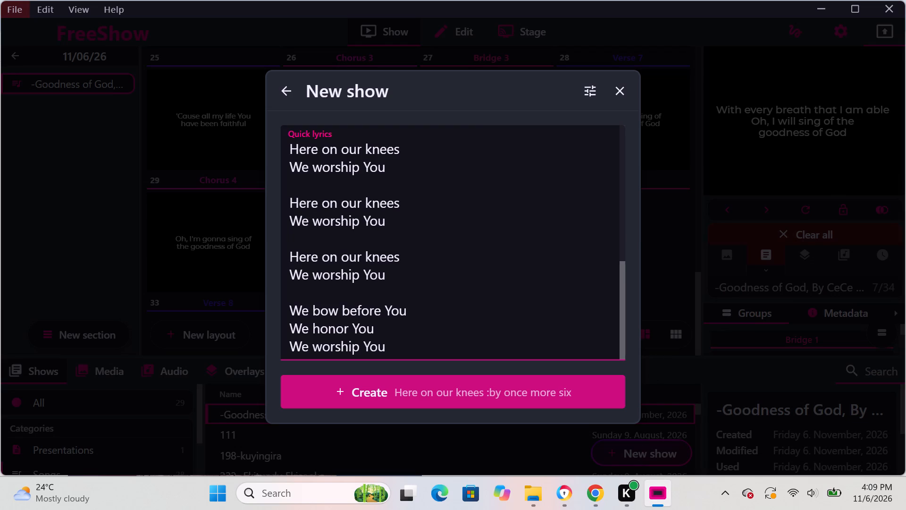
scroll(453, 217, up, 1)
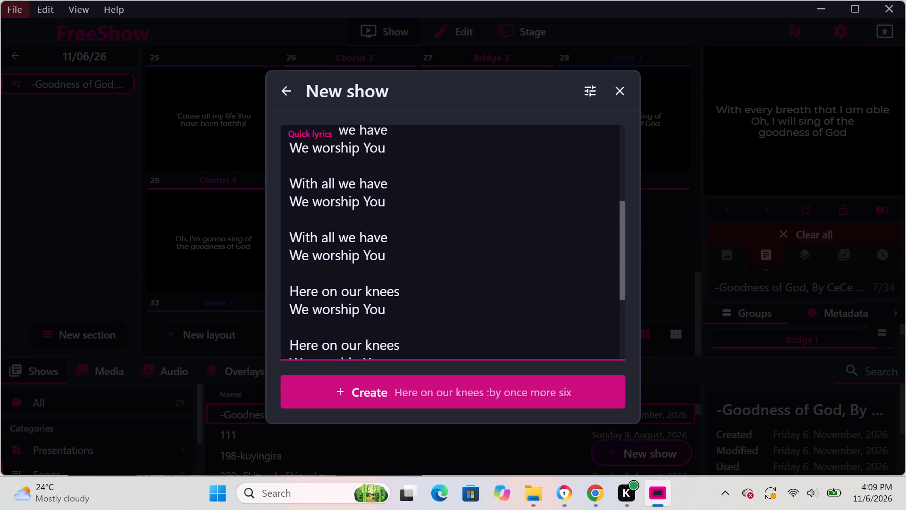
scroll(455, 271, down, 1)
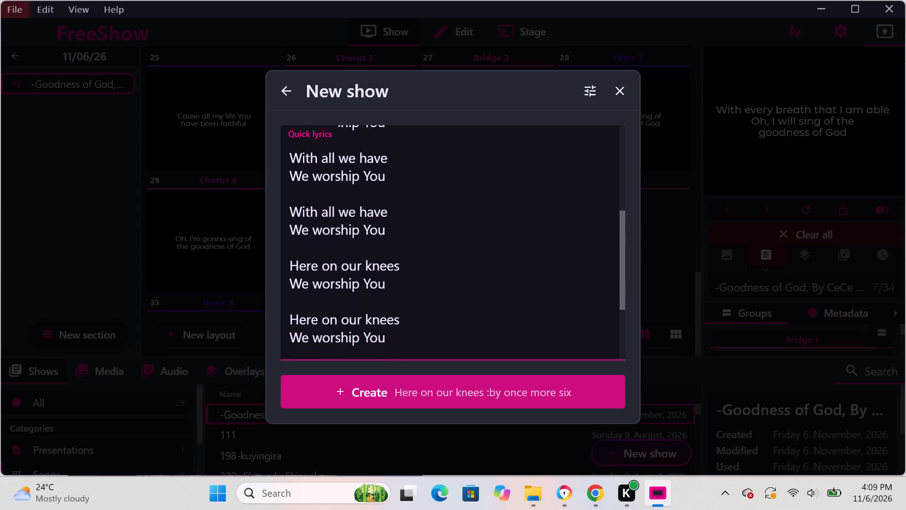
scroll(455, 271, down, 2)
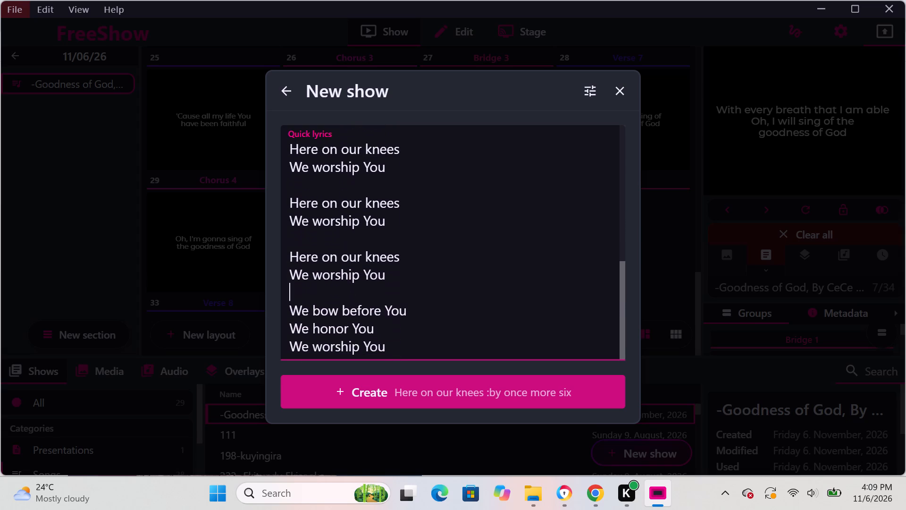
scroll(455, 271, down, 1)
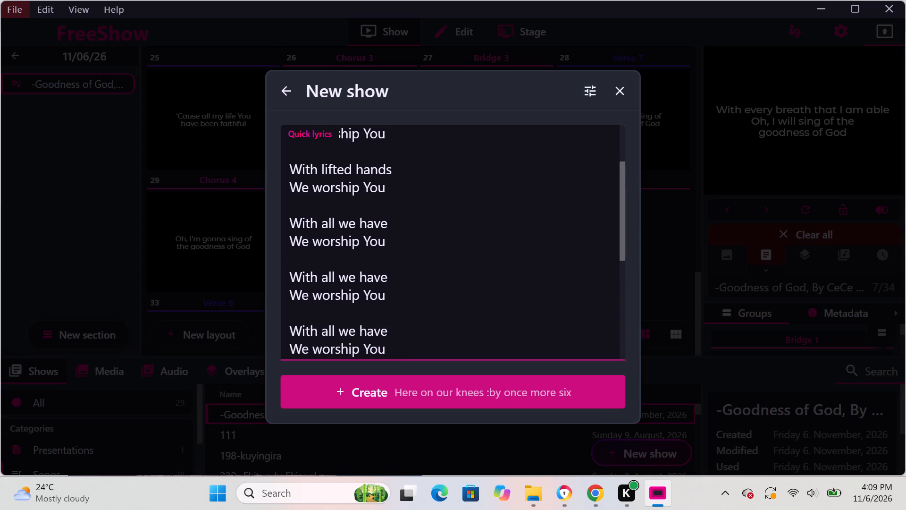
scroll(455, 271, down, 1)
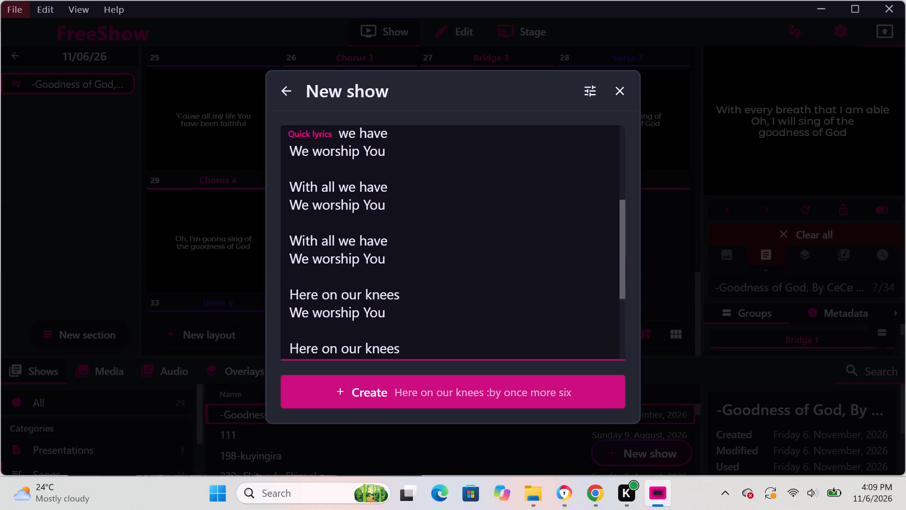
scroll(455, 271, down, 1)
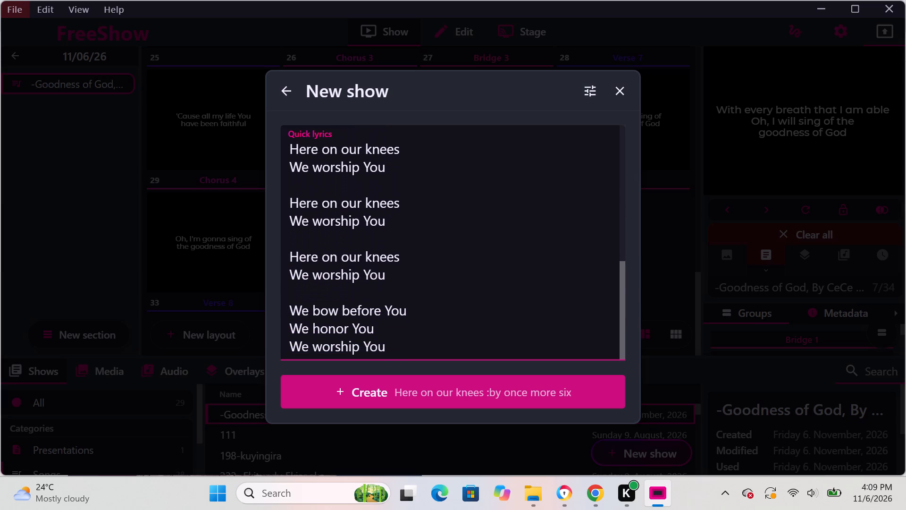
scroll(455, 271, up, 3)
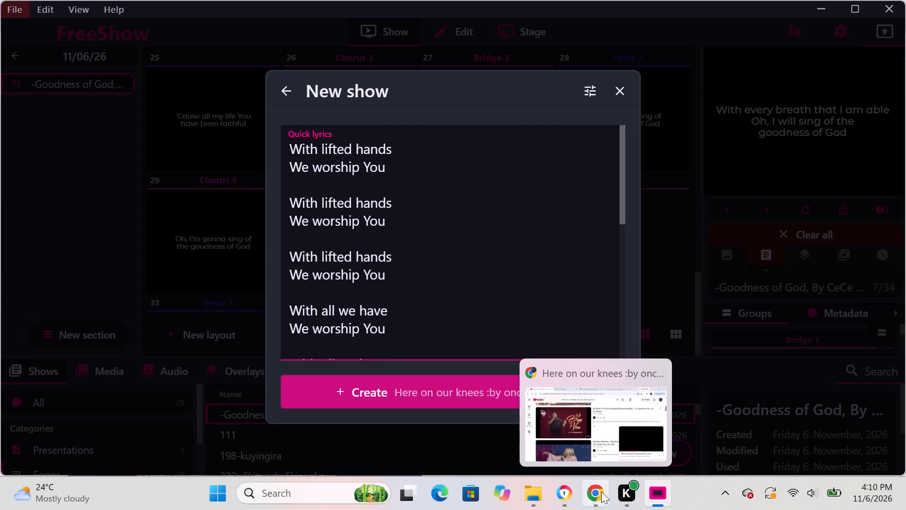
scroll(575, 343, up, 1)
scroll(575, 343, down, 1)
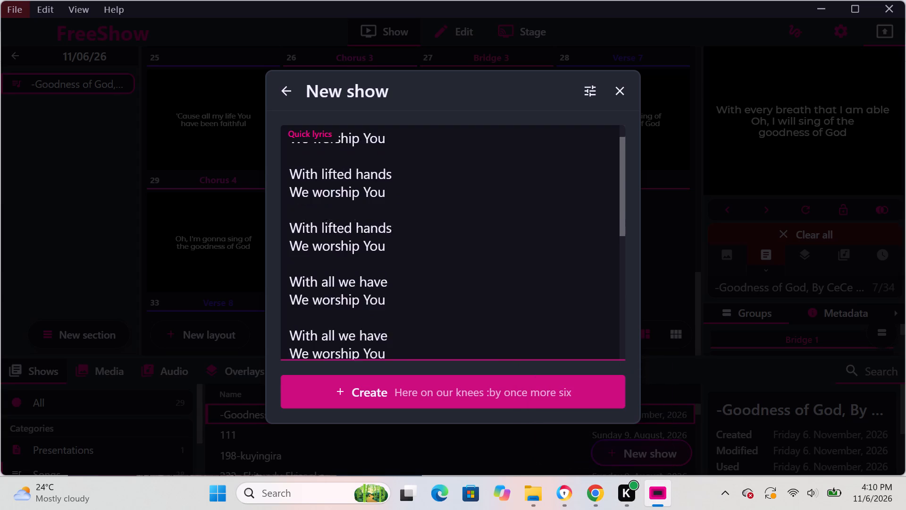
scroll(575, 343, down, 1)
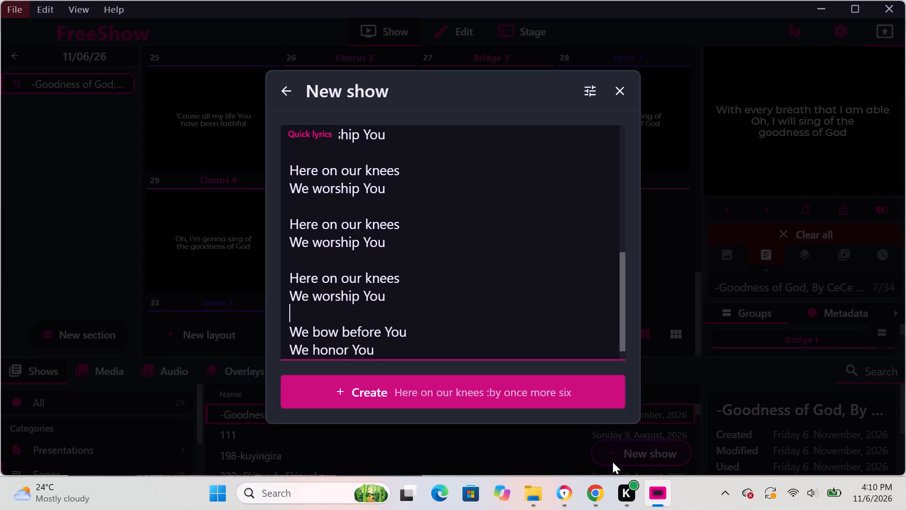
Switch to the YouTube lyric video and compare its "Here on our knees" and following lines with the end of the quick lyrics.
click(592, 487)
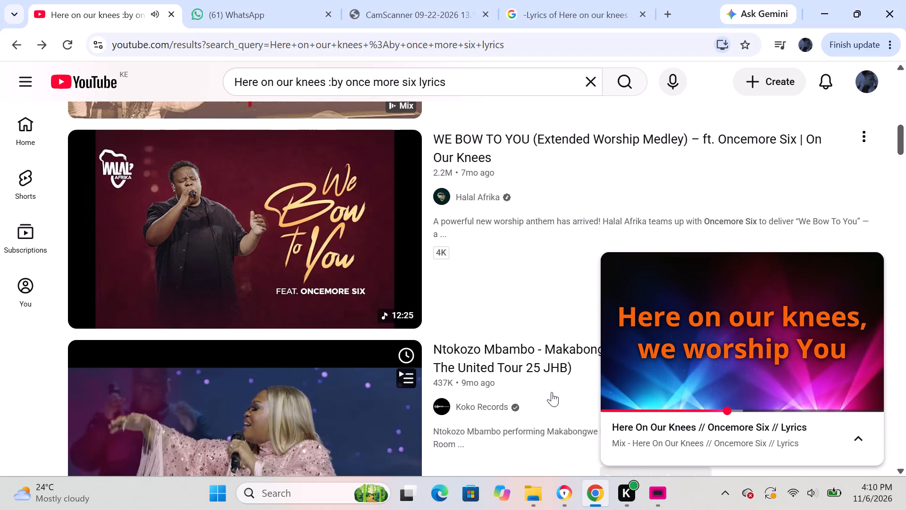
scroll(550, 388, up, 4)
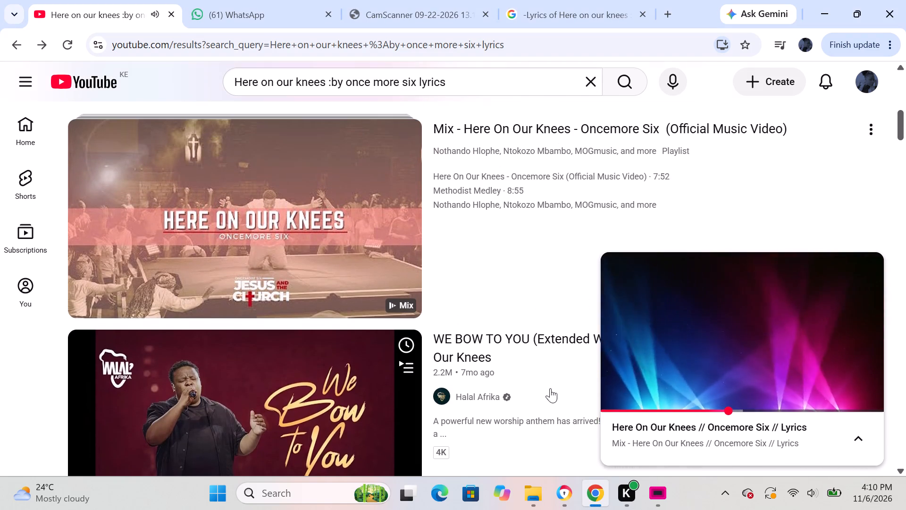
scroll(550, 388, up, 2)
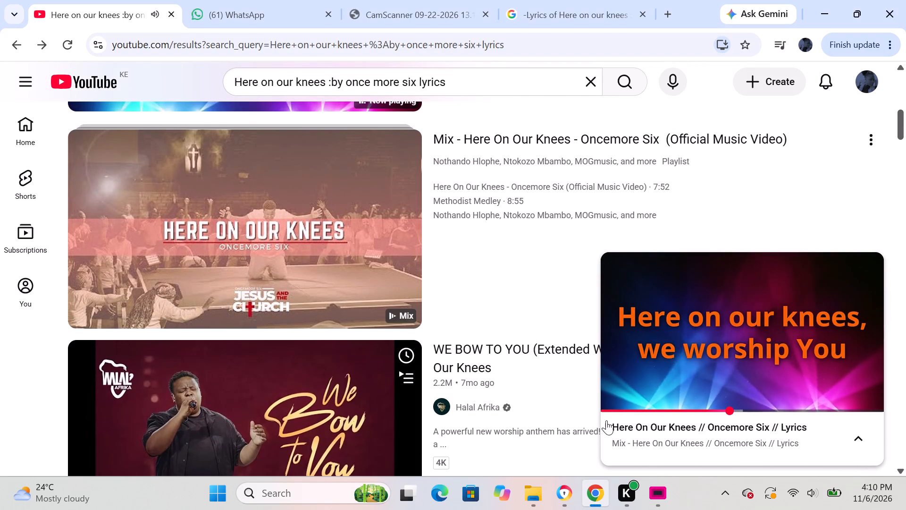
click(646, 487)
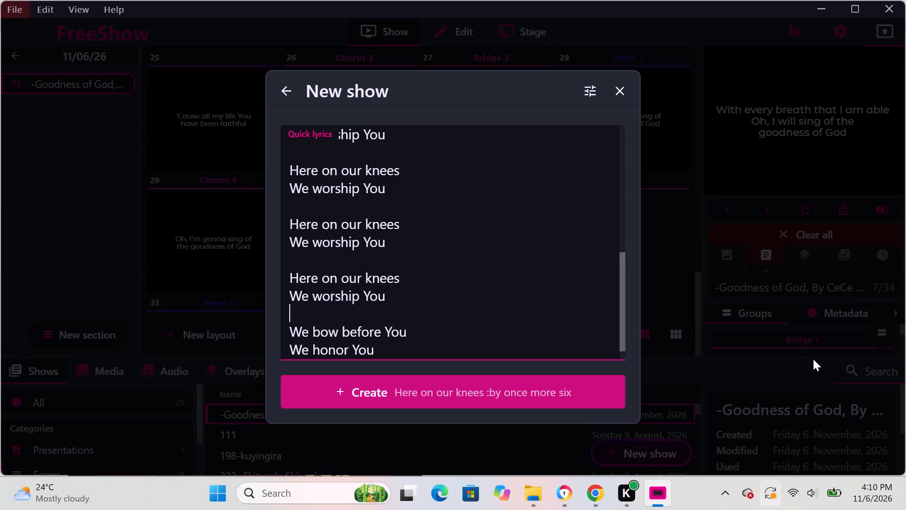
scroll(576, 291, down, 2)
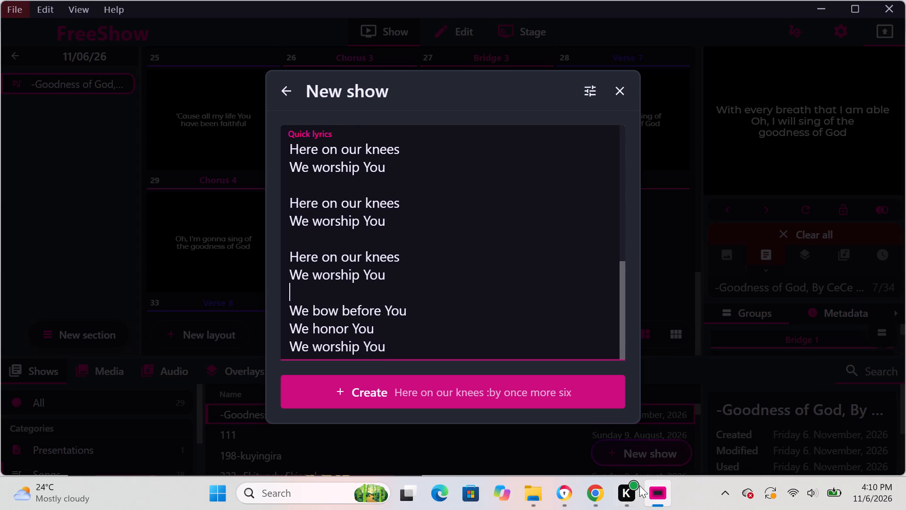
click(592, 493)
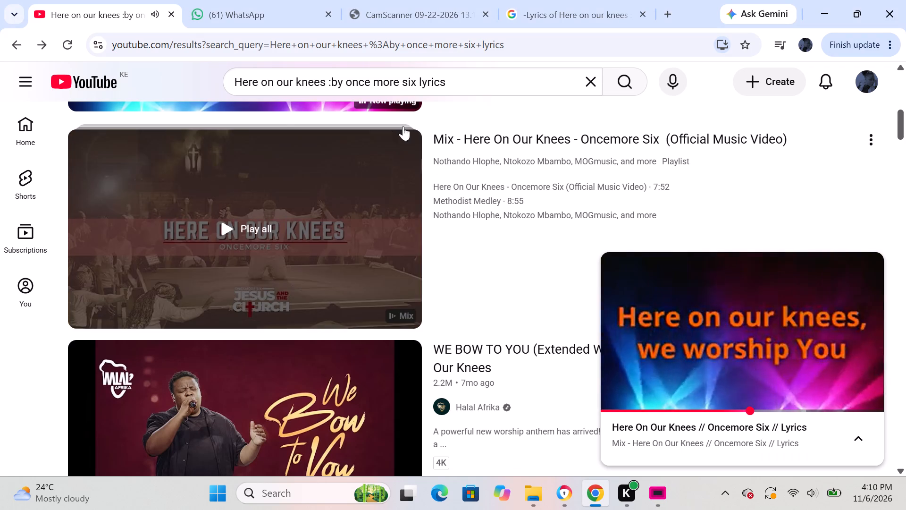
scroll(358, 226, down, 2)
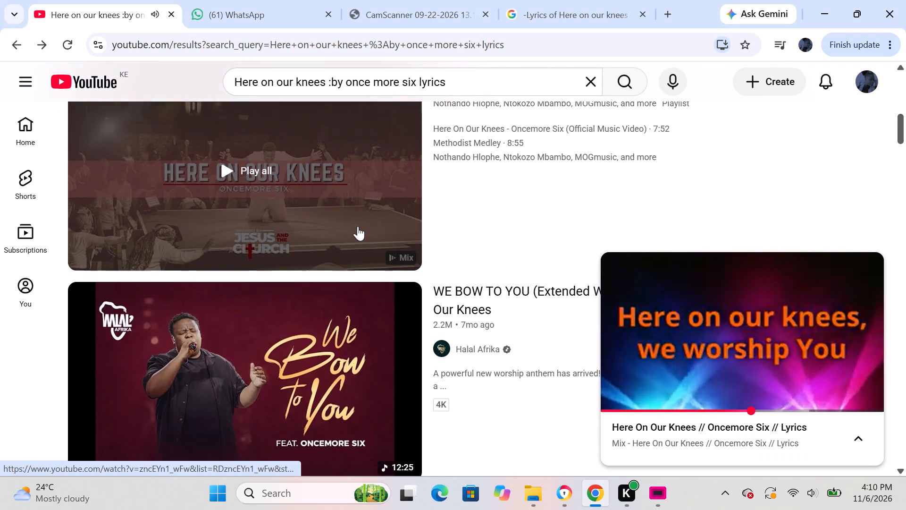
scroll(358, 226, down, 2)
scroll(358, 226, up, 1)
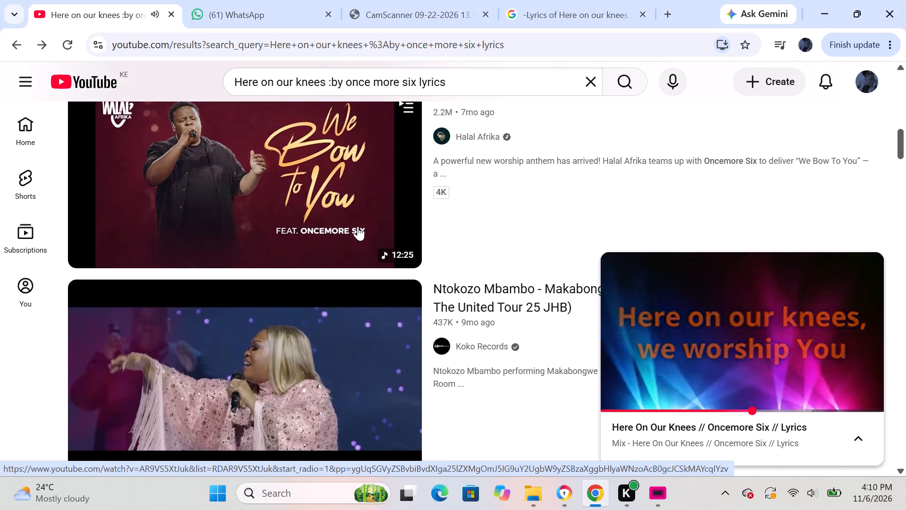
scroll(358, 226, up, 1)
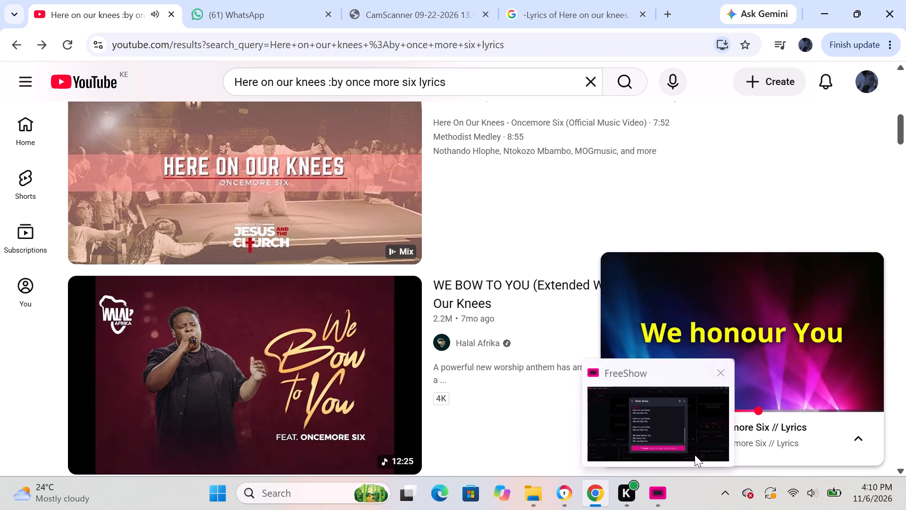
In FreeShow, insert a blank line after "We bow before You" and after "We honor You" in the quick lyrics.
click(664, 493)
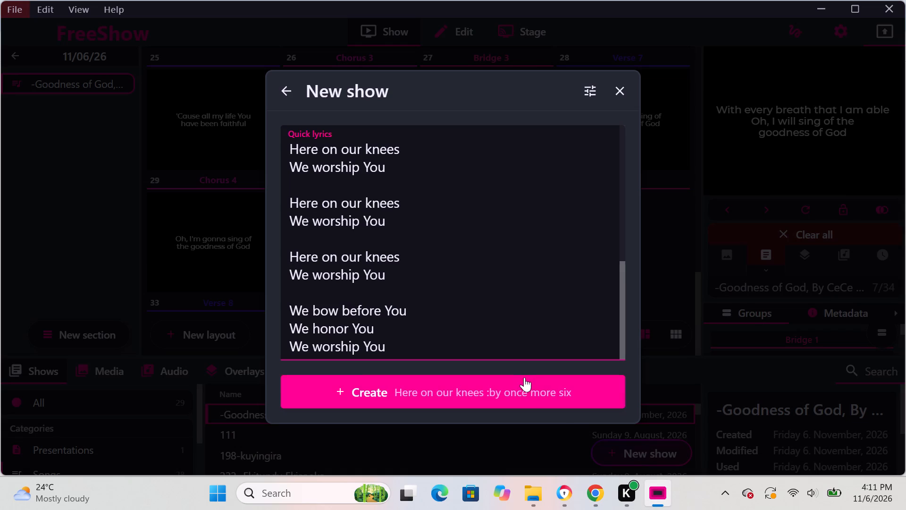
click(417, 306)
key(Return)
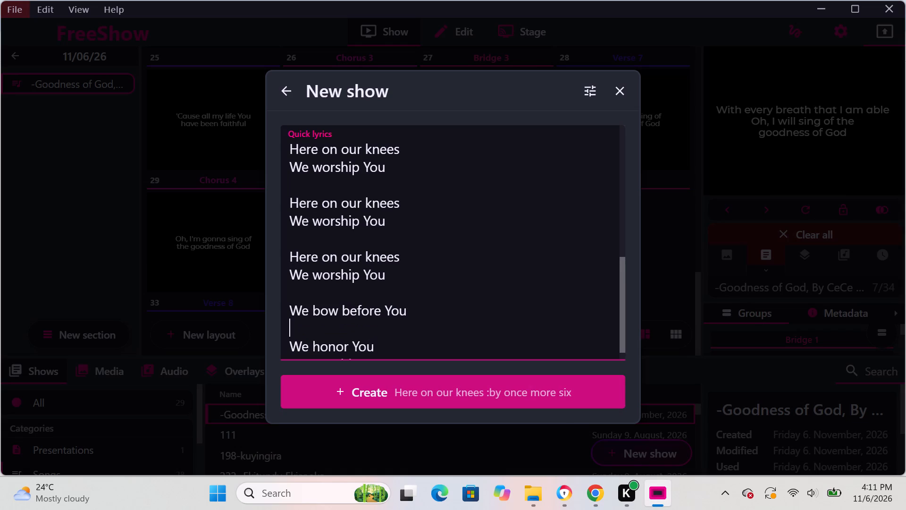
scroll(417, 306, down, 2)
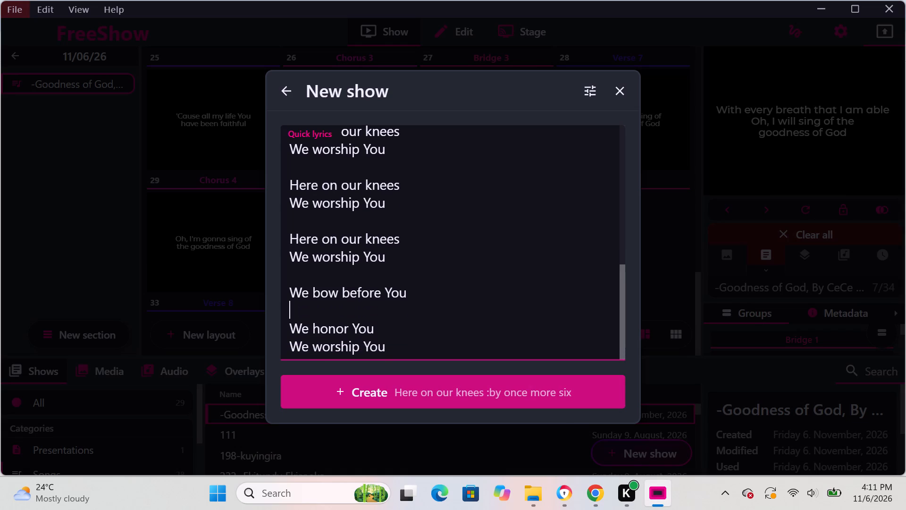
click(396, 330)
key(Return)
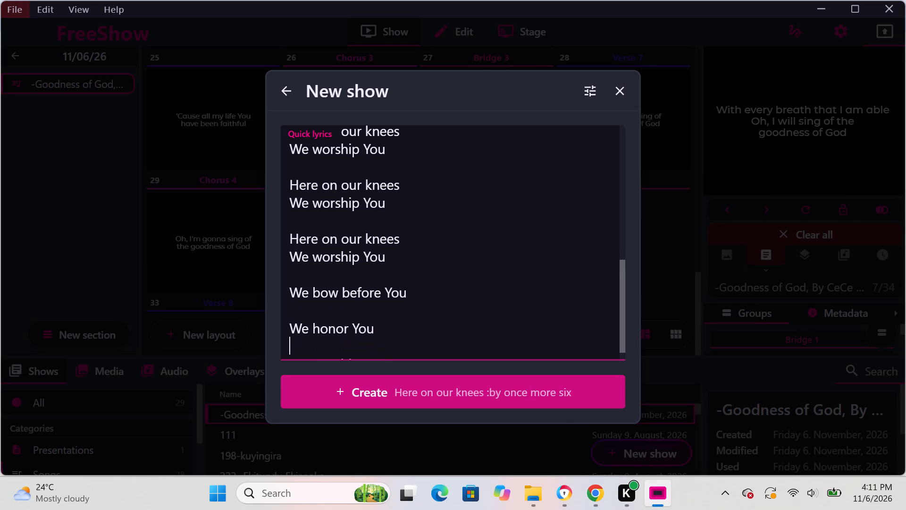
scroll(411, 273, down, 1)
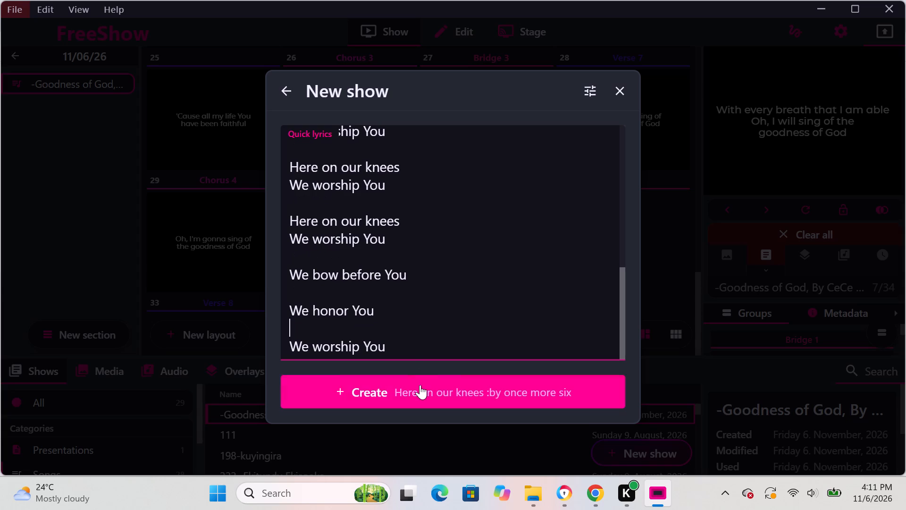
Create the show "Here on our knees :by once more six" from the quick lyrics.
click(420, 385)
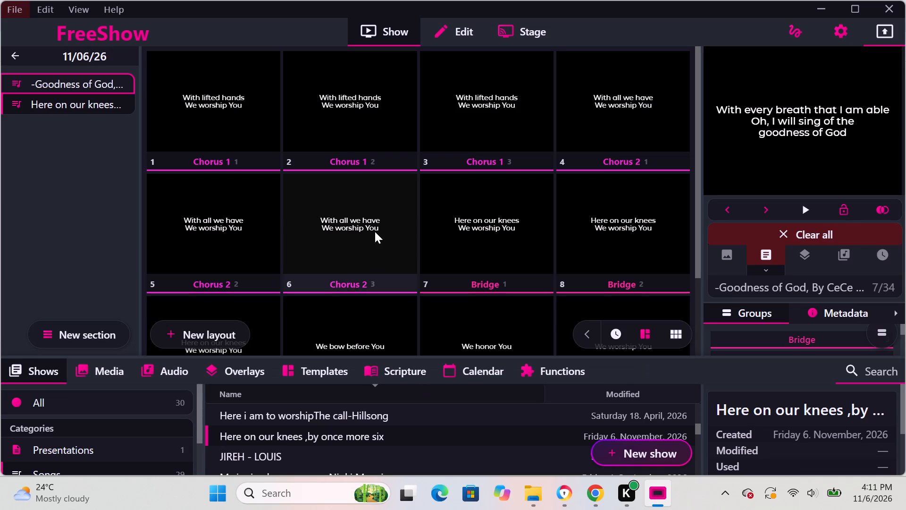
Output the first and second Chorus 1 slides, followed by the third Bridge slide, and look over the remaining slides.
click(224, 106)
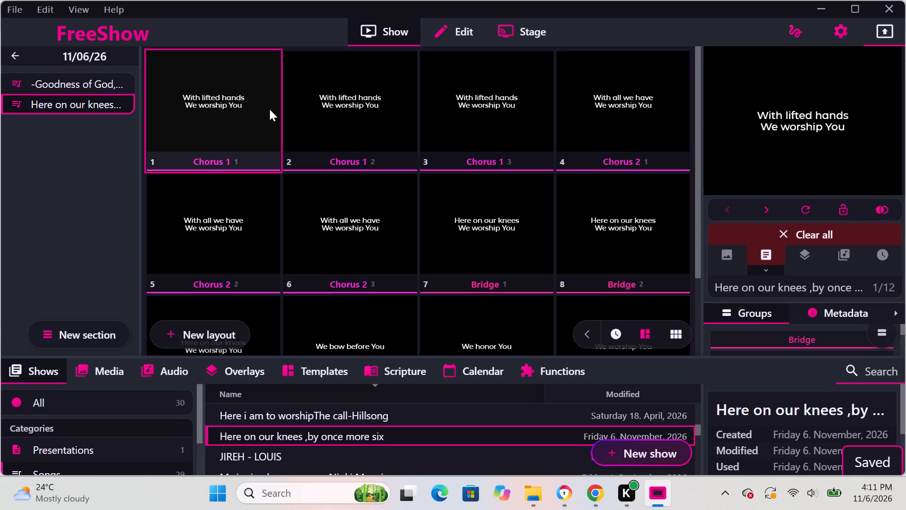
click(304, 113)
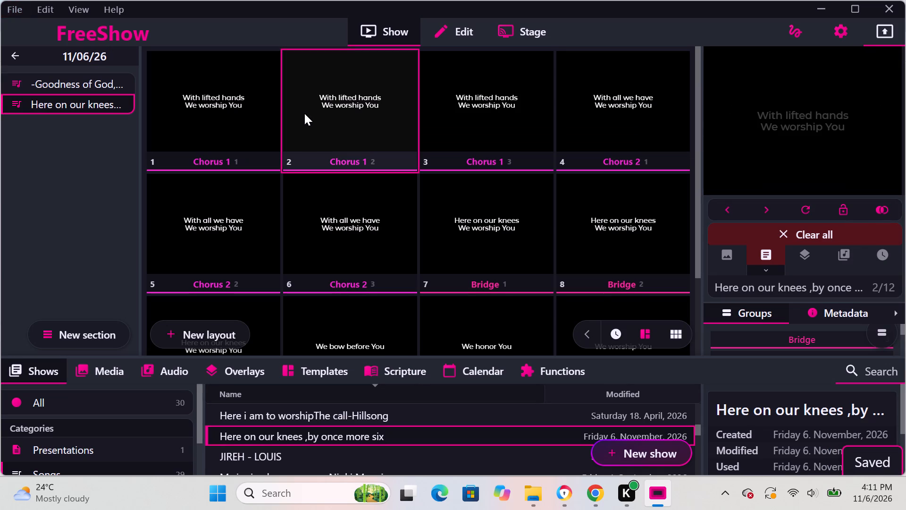
scroll(419, 209, down, 1)
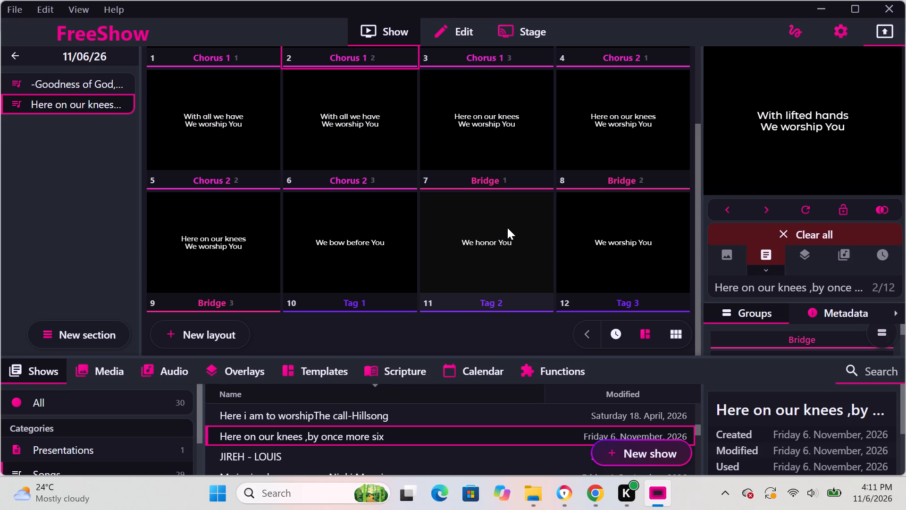
scroll(507, 228, down, 1)
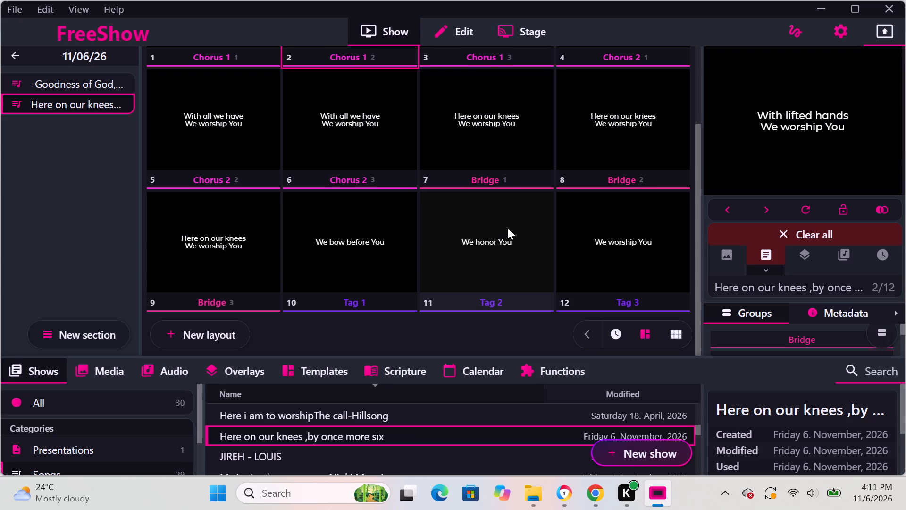
click(263, 215)
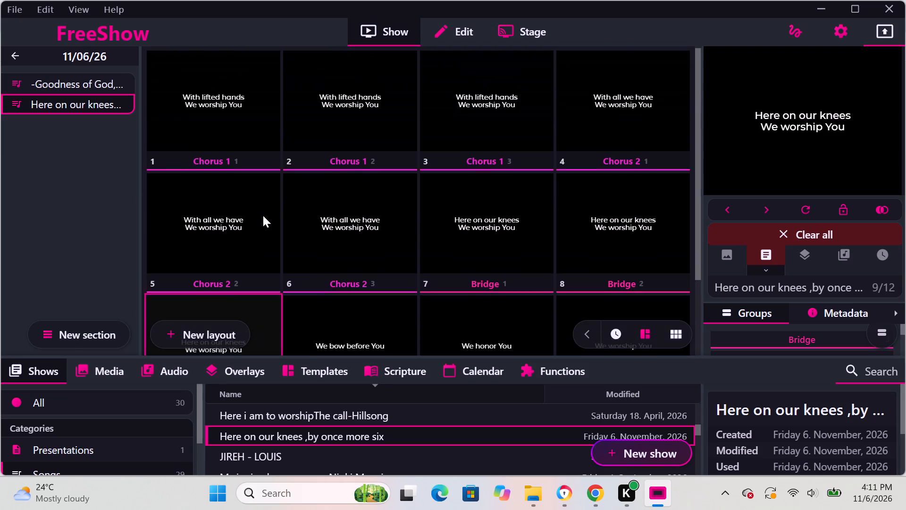
scroll(263, 215, down, 1)
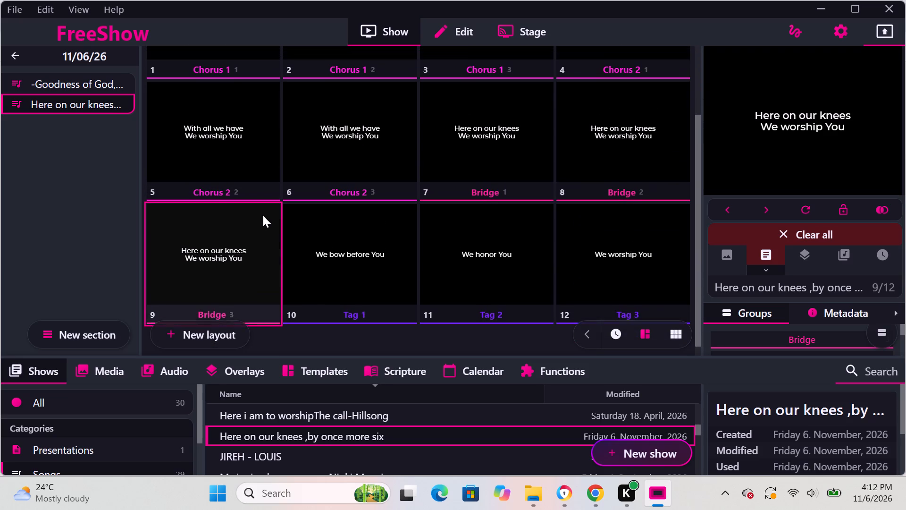
scroll(263, 215, down, 1)
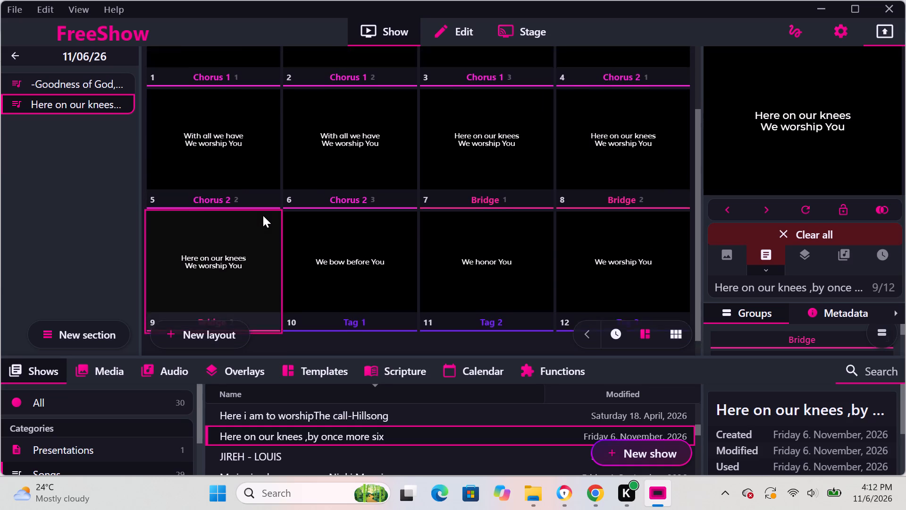
scroll(263, 215, down, 1)
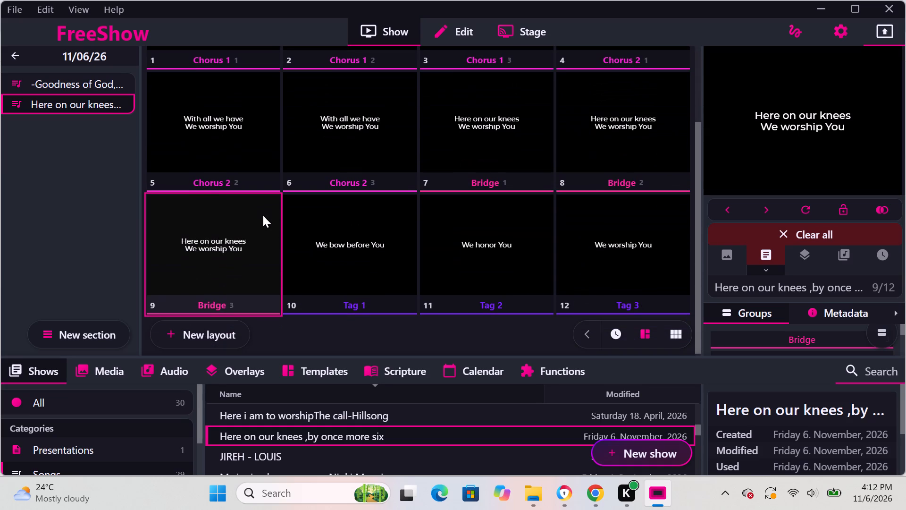
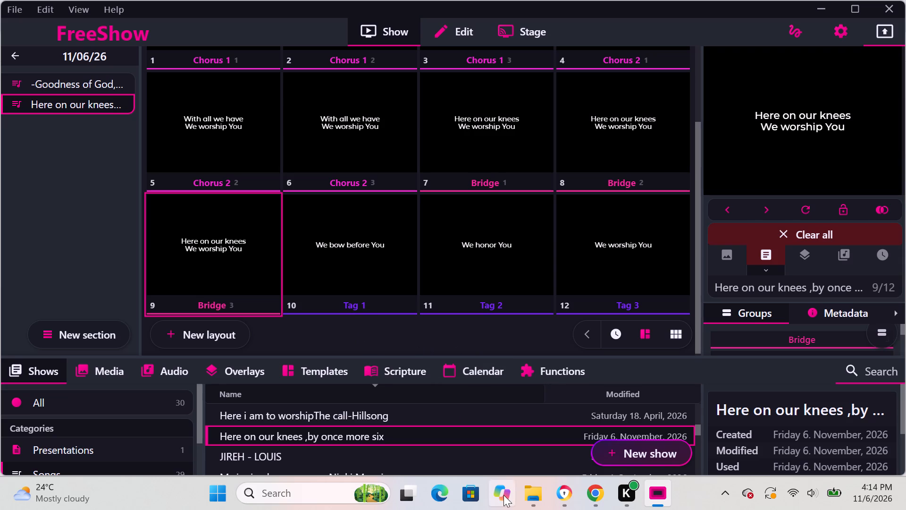
Switch to YouTube in Chrome, look through the "Here on our knees" search results for other versions of the song, and return to FreeShow.
click(604, 501)
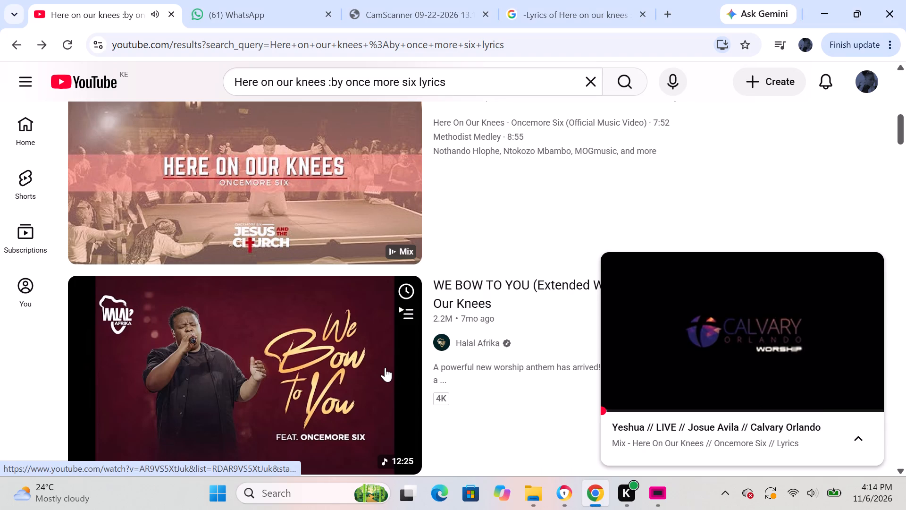
scroll(385, 367, down, 3)
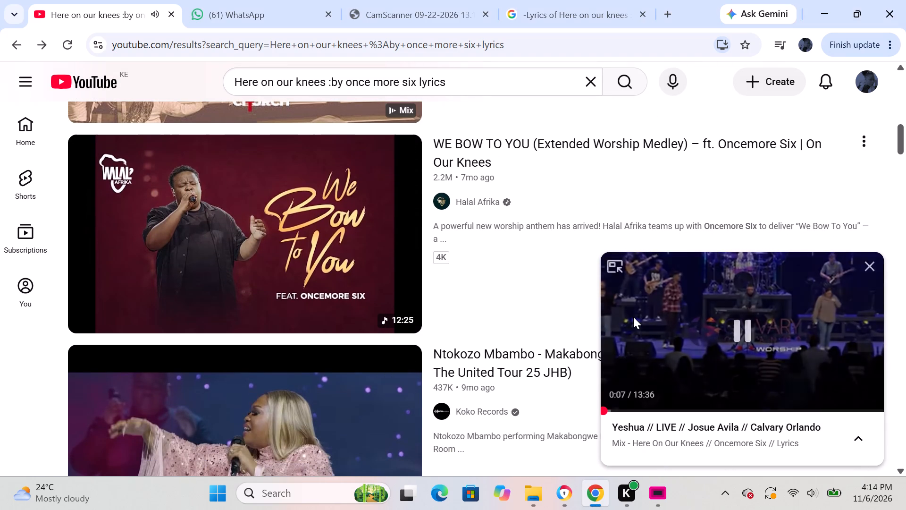
scroll(452, 380, down, 1)
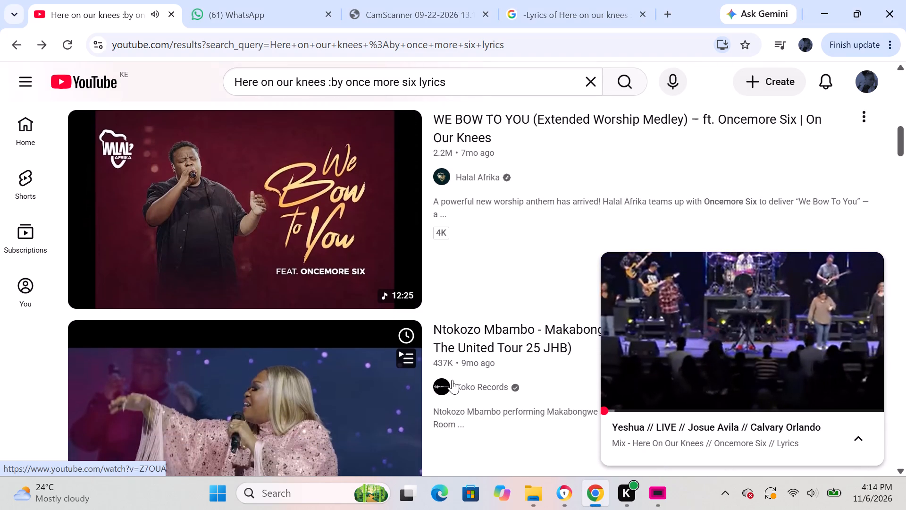
scroll(452, 380, down, 3)
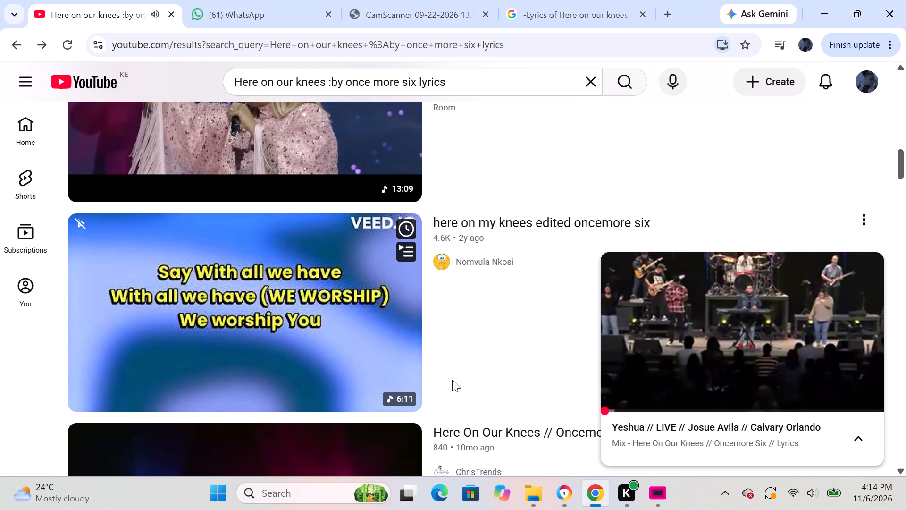
scroll(452, 380, down, 3)
scroll(452, 380, up, 1)
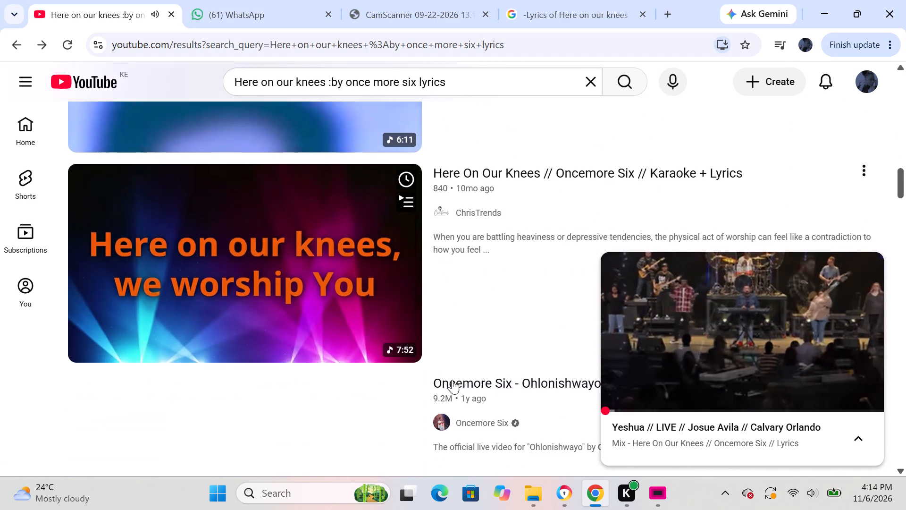
scroll(452, 380, up, 1)
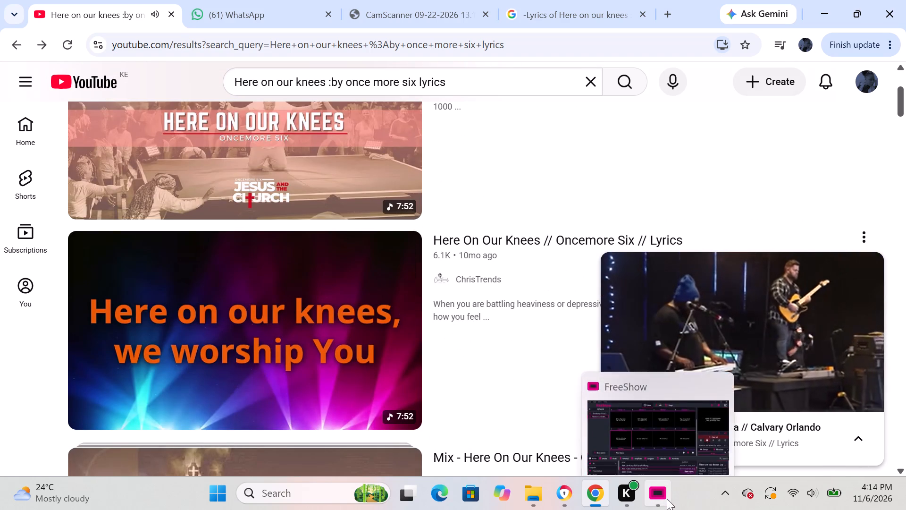
click(667, 499)
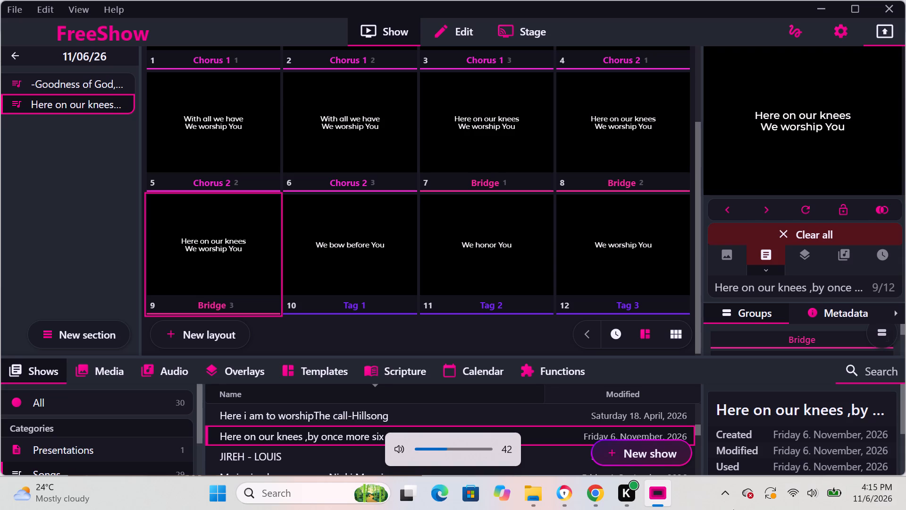
In Chrome, expand the playing Yeshua video to the full watch page, rewind it to about 0:13, and return to FreeShow.
click(593, 486)
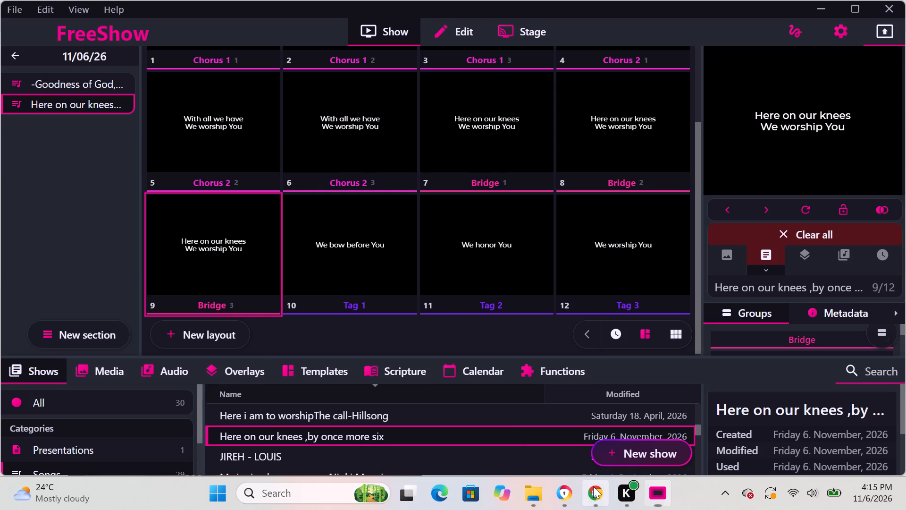
click(698, 351)
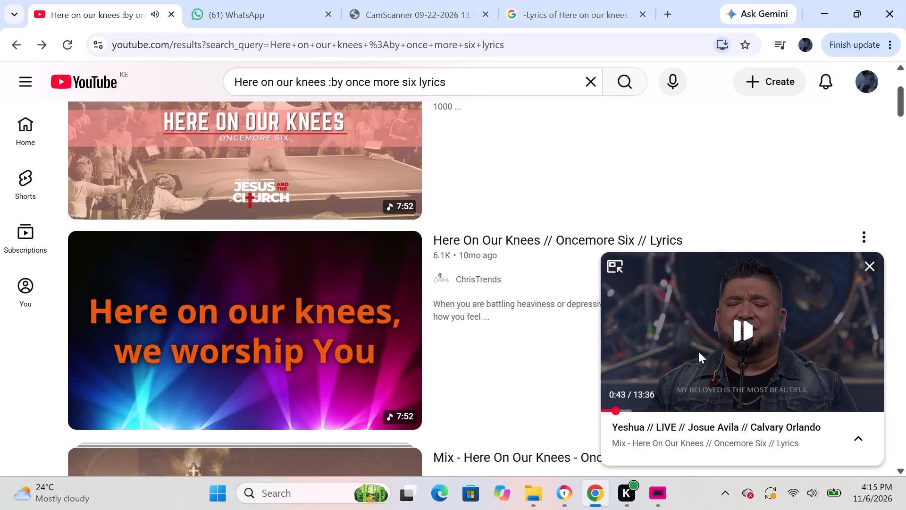
double_click(698, 351)
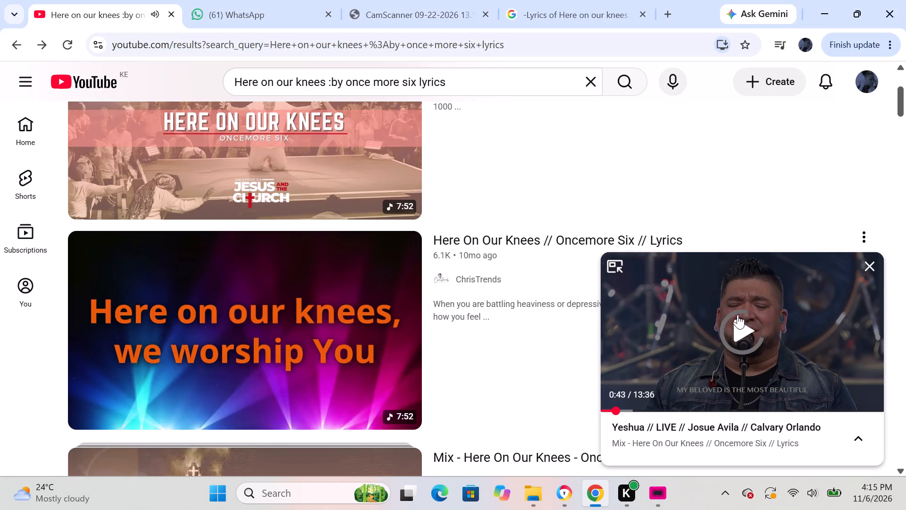
click(613, 269)
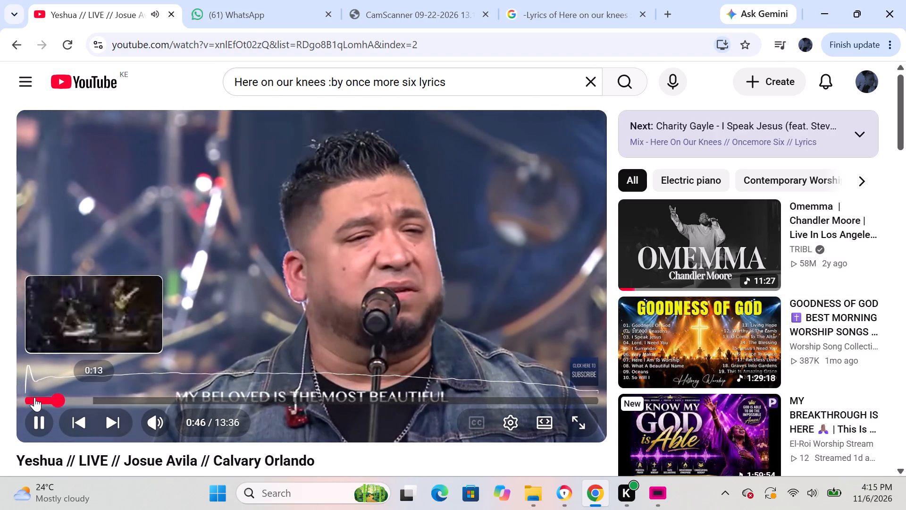
click(34, 397)
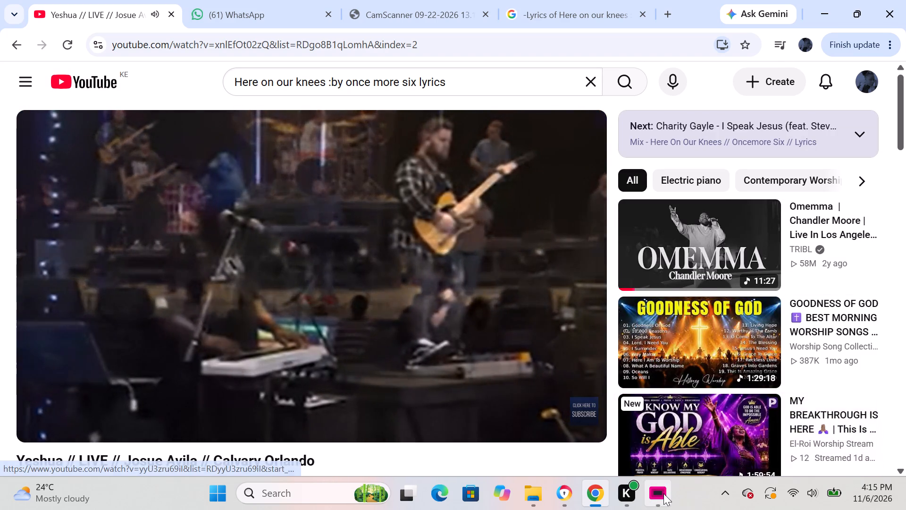
click(663, 493)
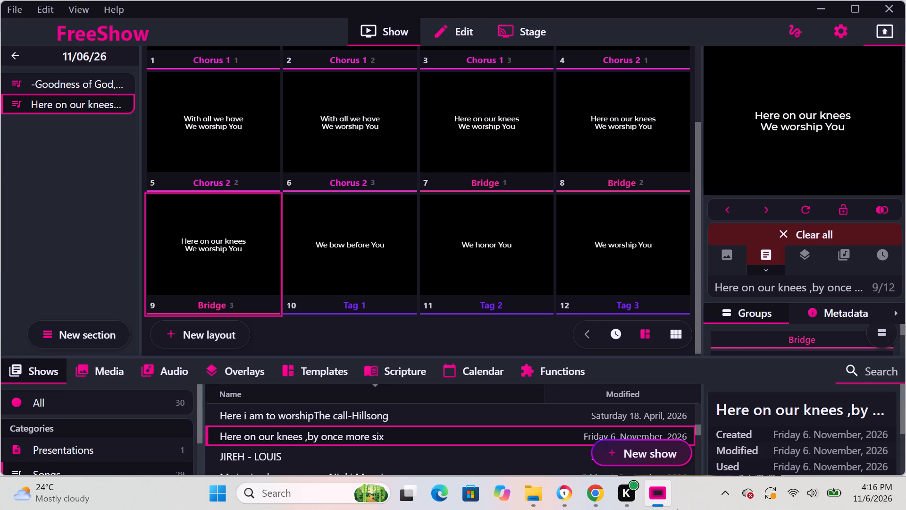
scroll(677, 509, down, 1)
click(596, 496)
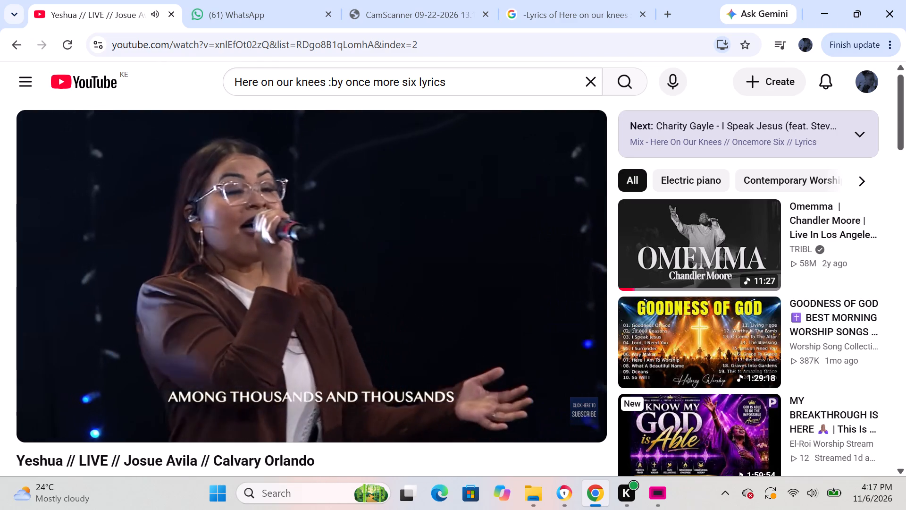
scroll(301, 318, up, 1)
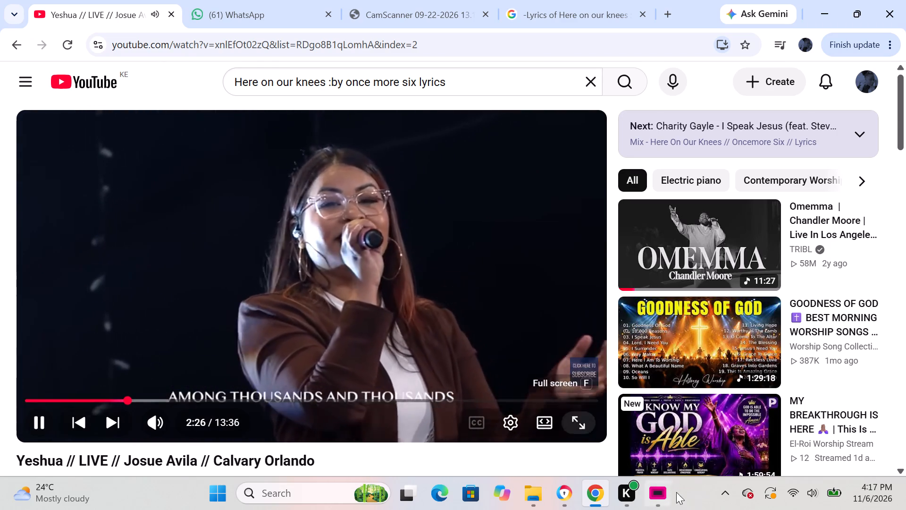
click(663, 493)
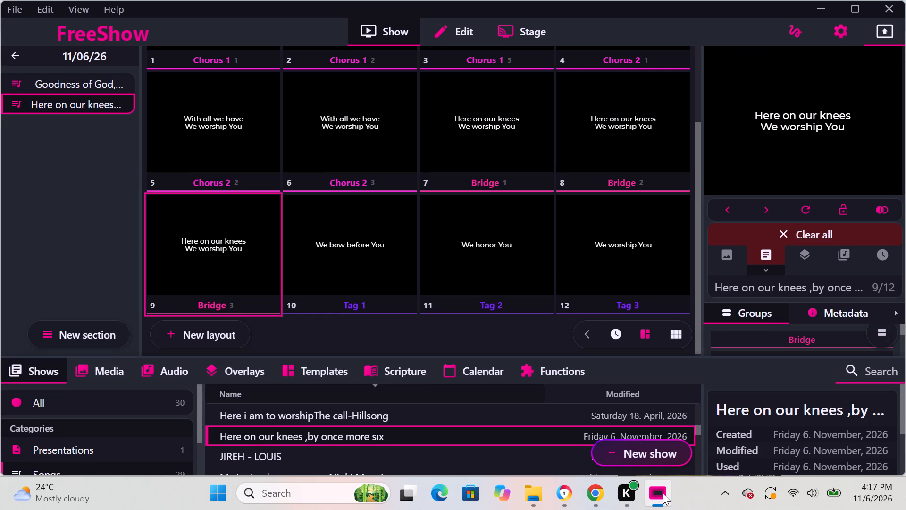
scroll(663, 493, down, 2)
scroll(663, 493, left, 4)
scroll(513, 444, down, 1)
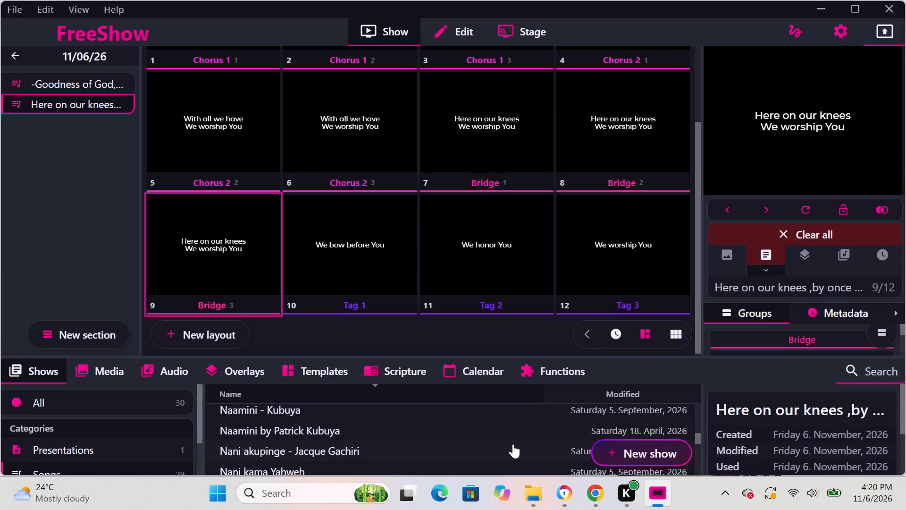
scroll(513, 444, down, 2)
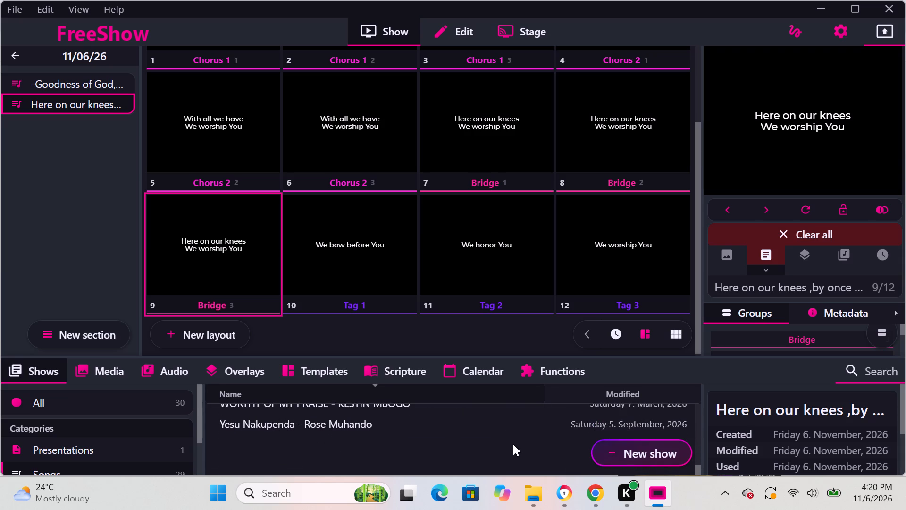
Open the "Here on our knees" show's text for editing and change the Tag label above "We bow before You" to "Bridge 1".
click(448, 23)
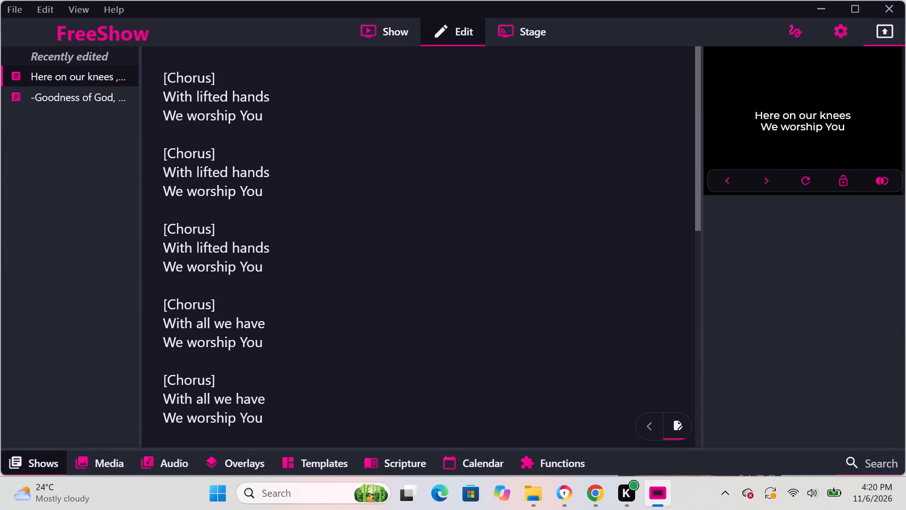
scroll(300, 225, down, 3)
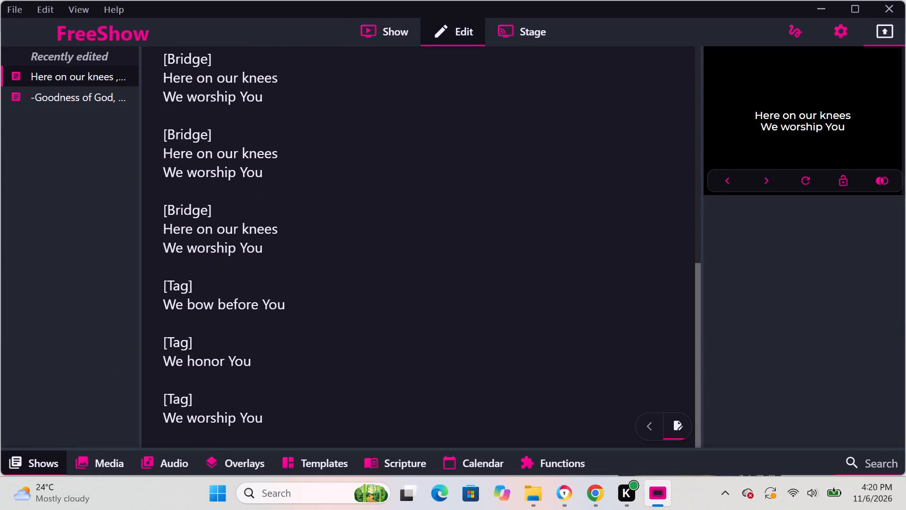
scroll(300, 225, down, 2)
click(190, 290)
key(BackSpace)
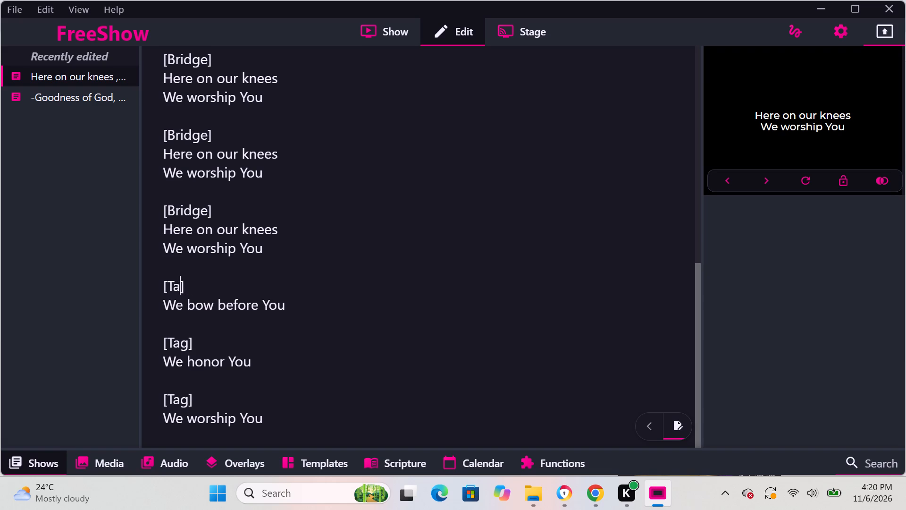
key(BackSpace)
key(BackSpace)
text(bri)
key(BackSpace)
key(BackSpace)
key(BackSpace)
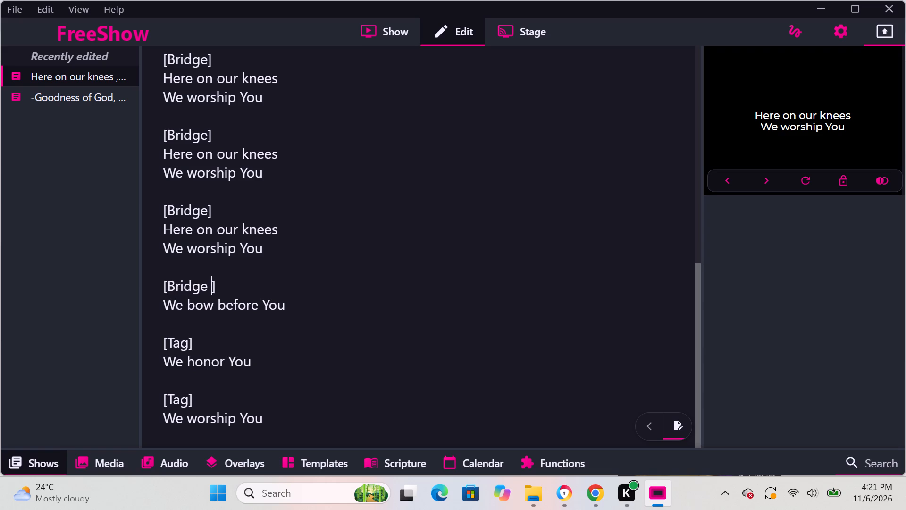
key(1)
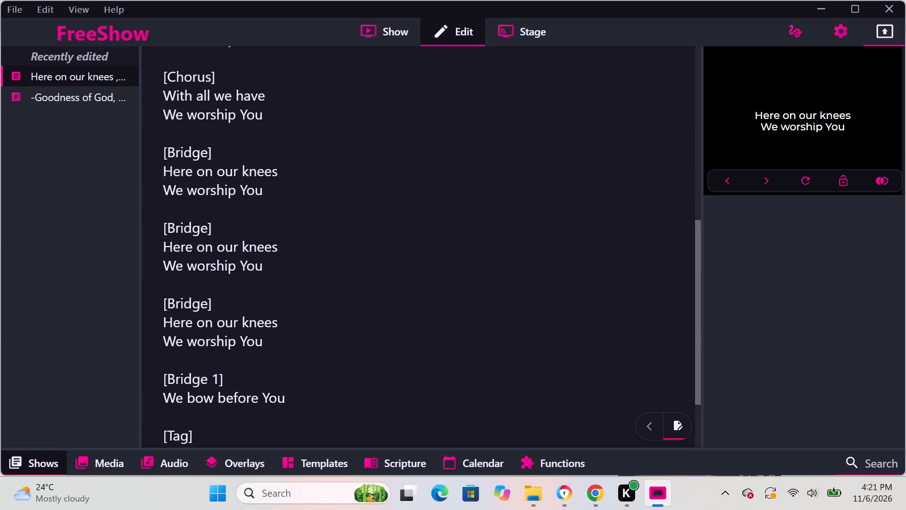
Remove the number from the "Bridge 1" label above "We bow before You" in the show's text.
scroll(211, 287, up, 1)
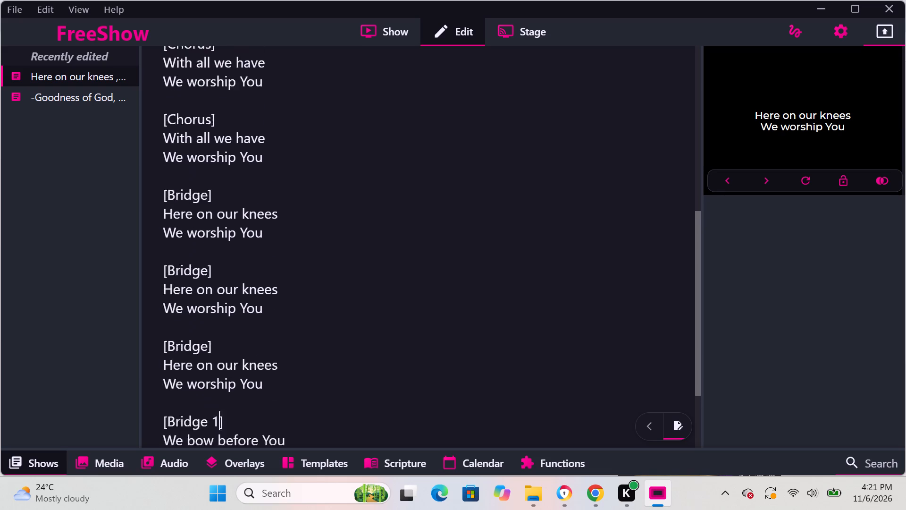
scroll(211, 287, up, 11)
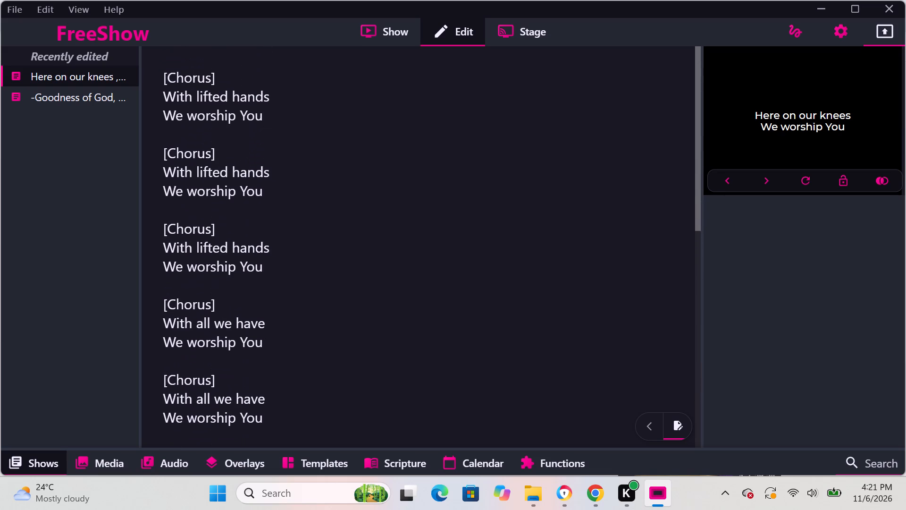
scroll(211, 287, down, 2)
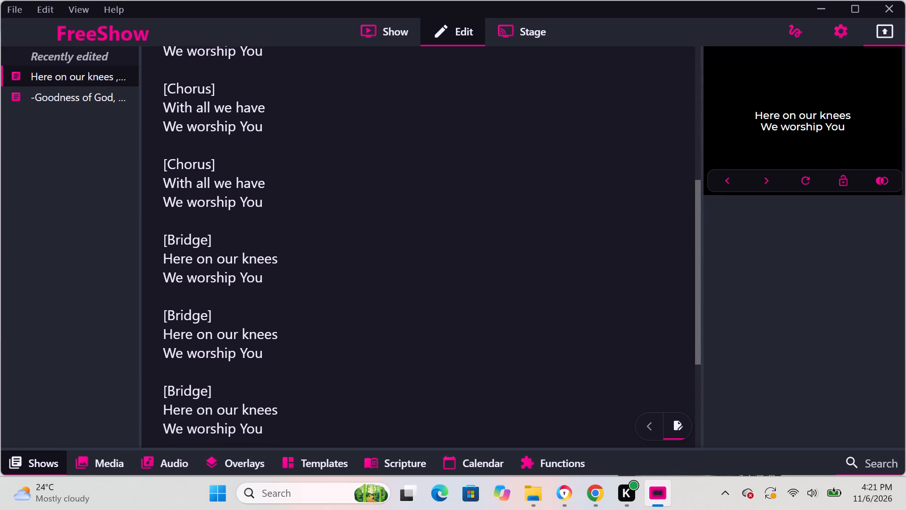
scroll(211, 287, down, 2)
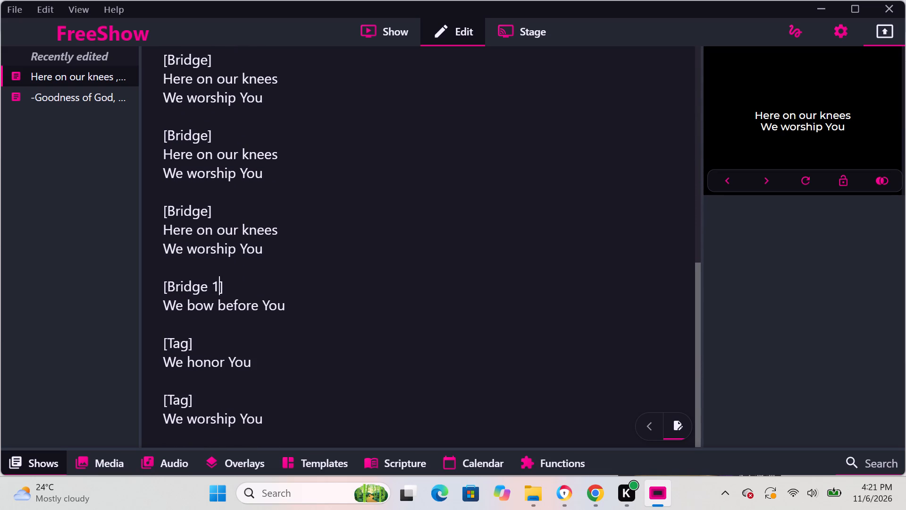
key(BackSpace)
scroll(195, 323, up, 5)
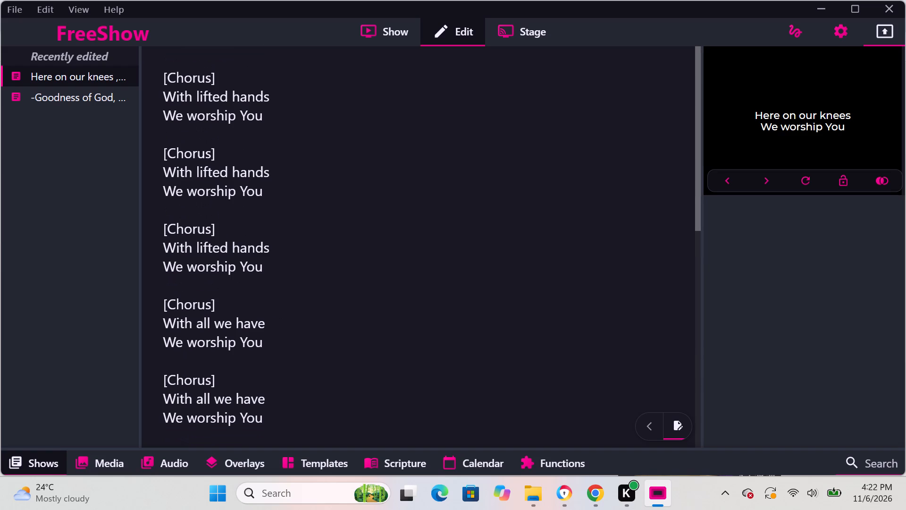
Check the section labels down to the end of the "Here on our knees" text and return to its slides.
scroll(195, 323, down, 2)
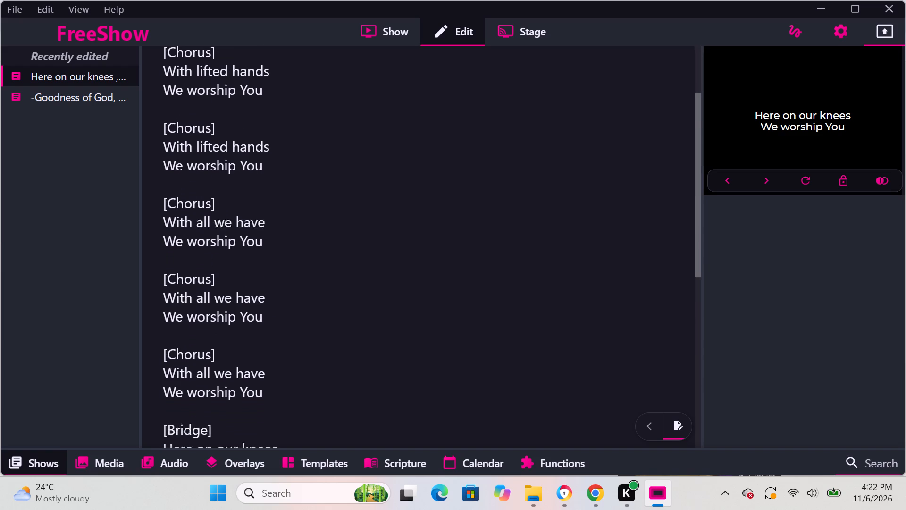
scroll(195, 323, down, 7)
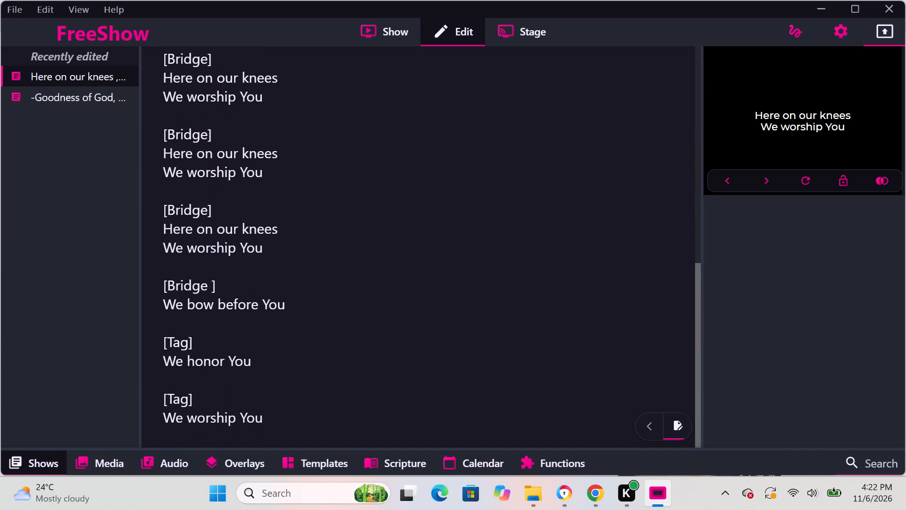
click(395, 26)
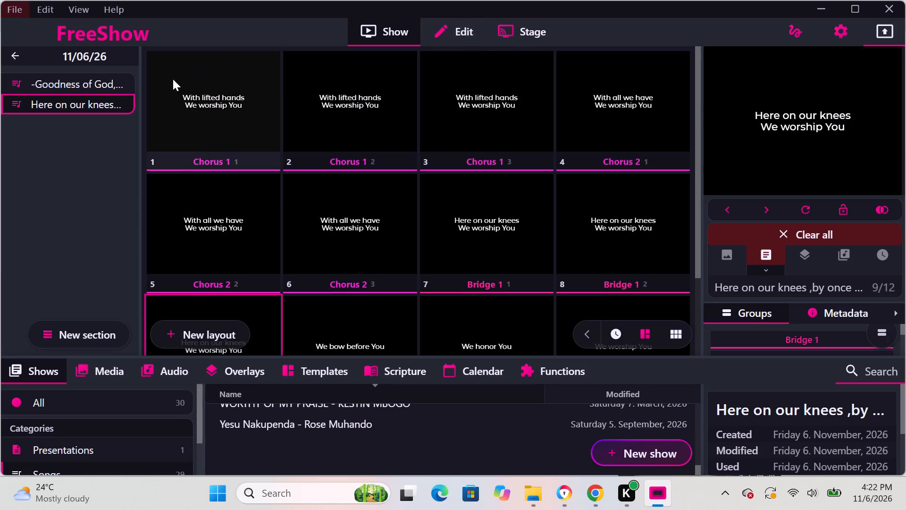
Open the "-Goodness of God, By CeCe Winans." show's text for editing and read through its lyrics to the last verse.
click(113, 86)
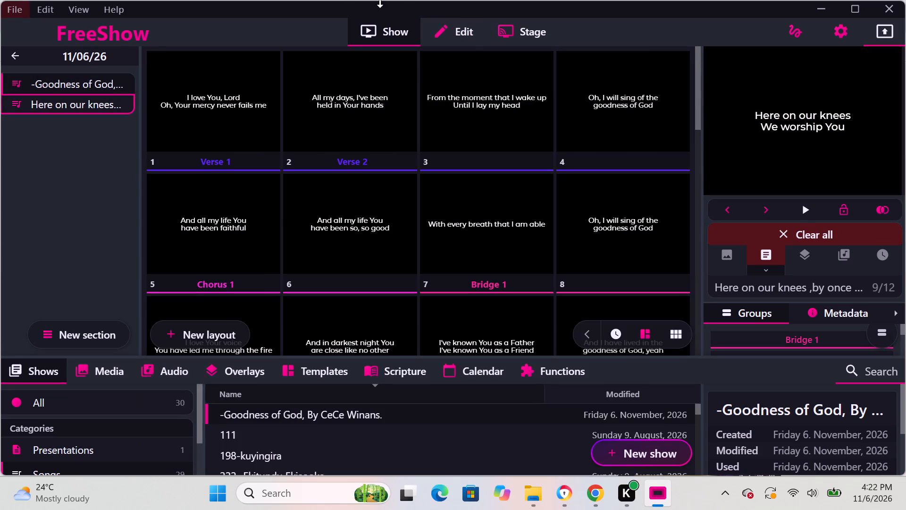
click(471, 35)
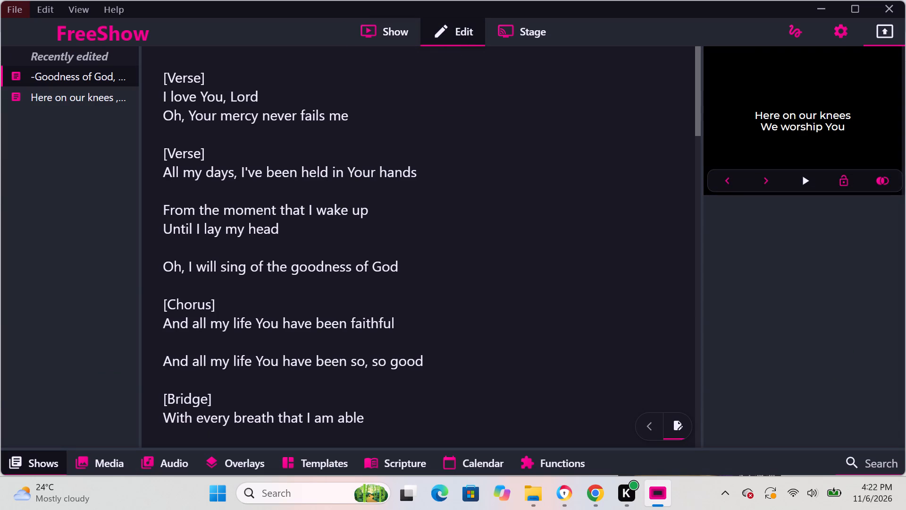
scroll(231, 286, down, 1)
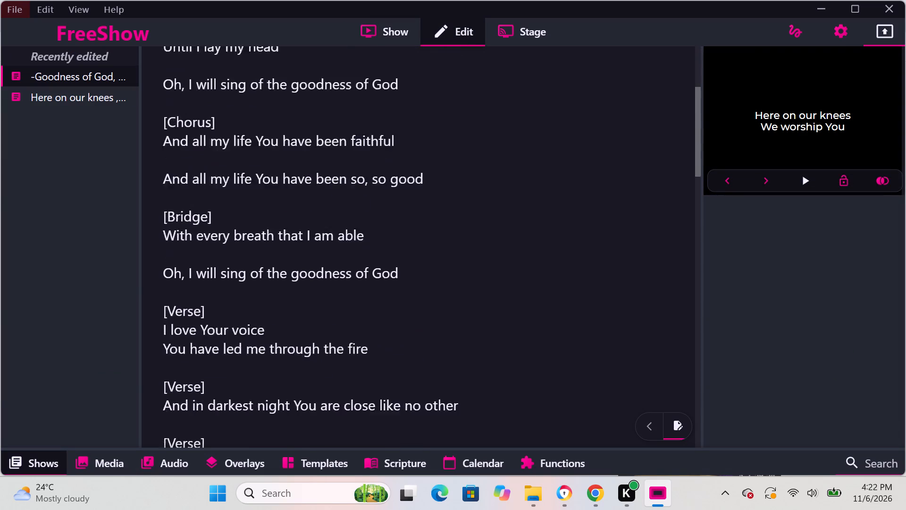
scroll(231, 286, down, 1)
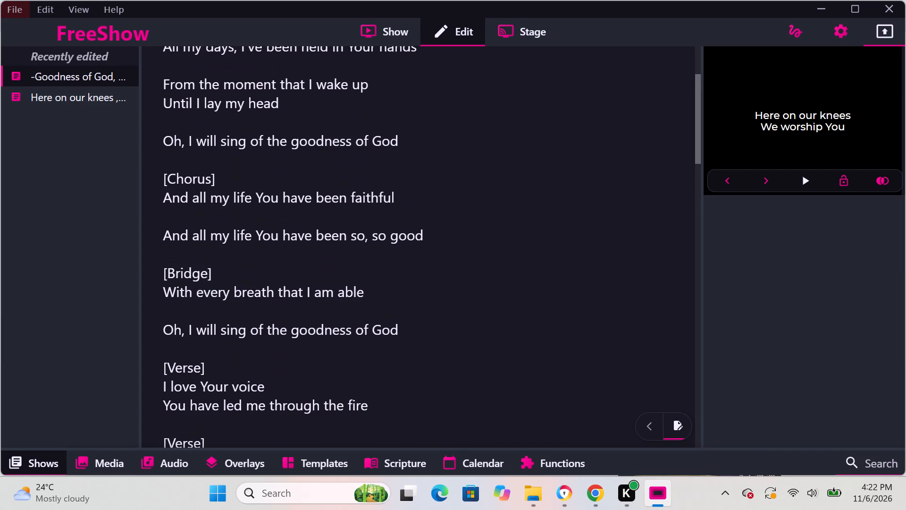
scroll(231, 286, down, 1)
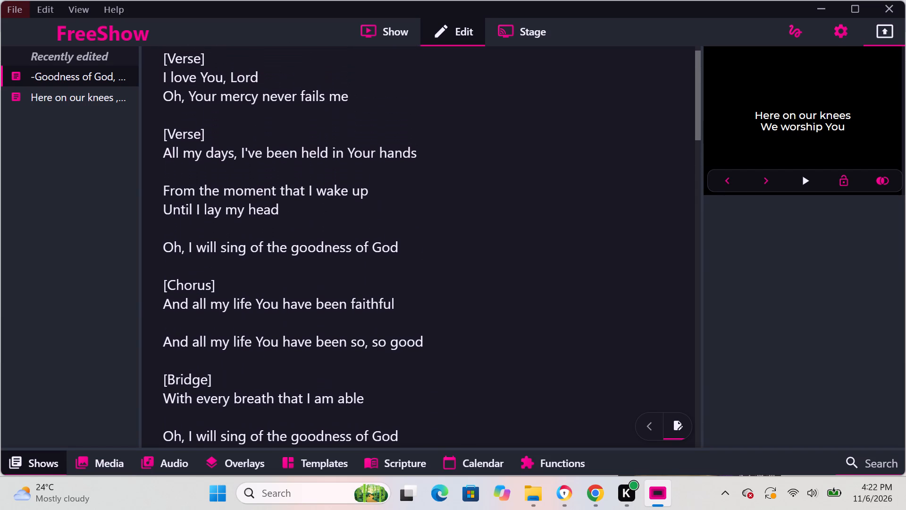
scroll(231, 286, down, 1)
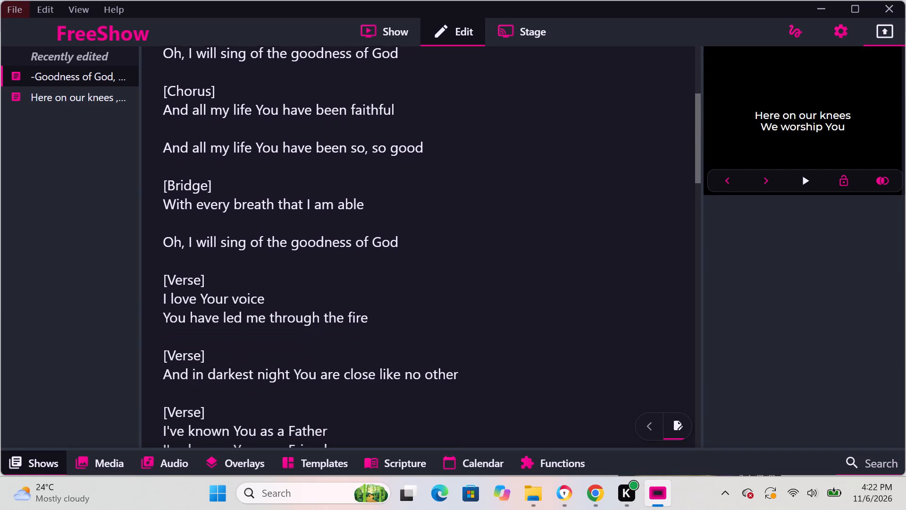
scroll(231, 286, down, 1)
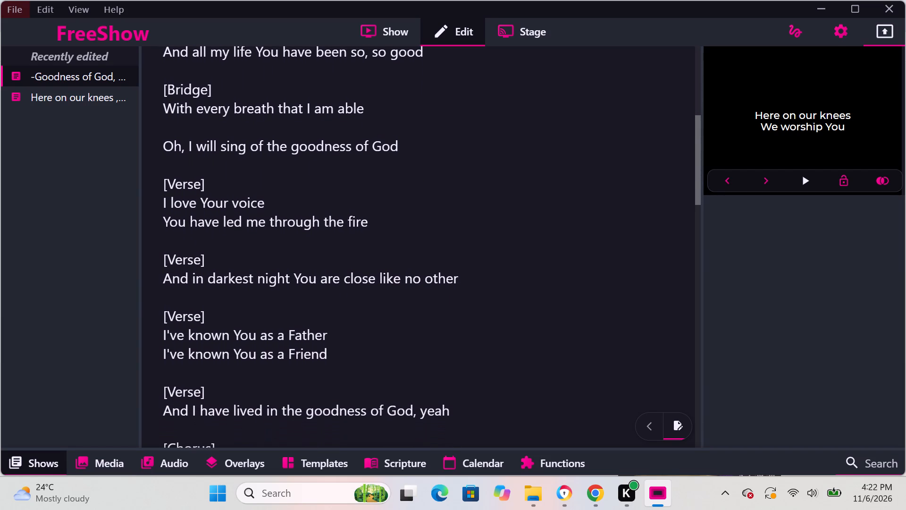
scroll(231, 286, down, 1)
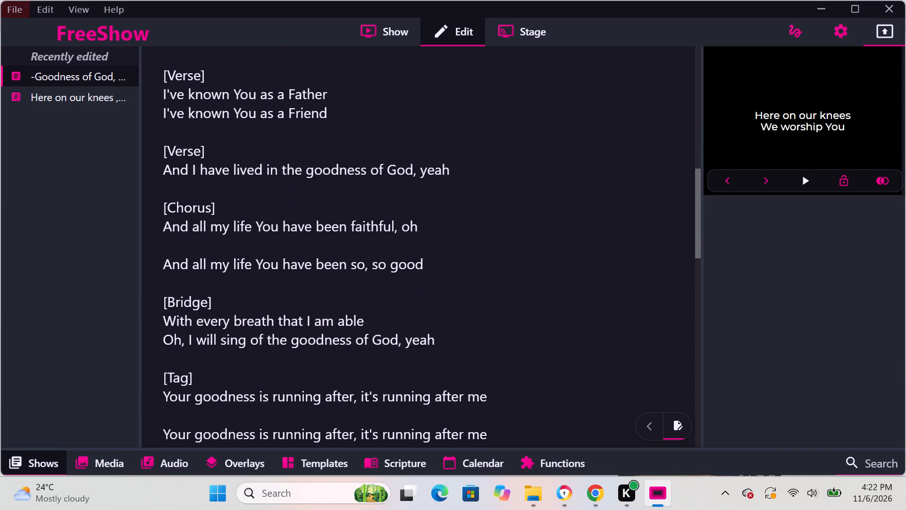
scroll(231, 286, down, 2)
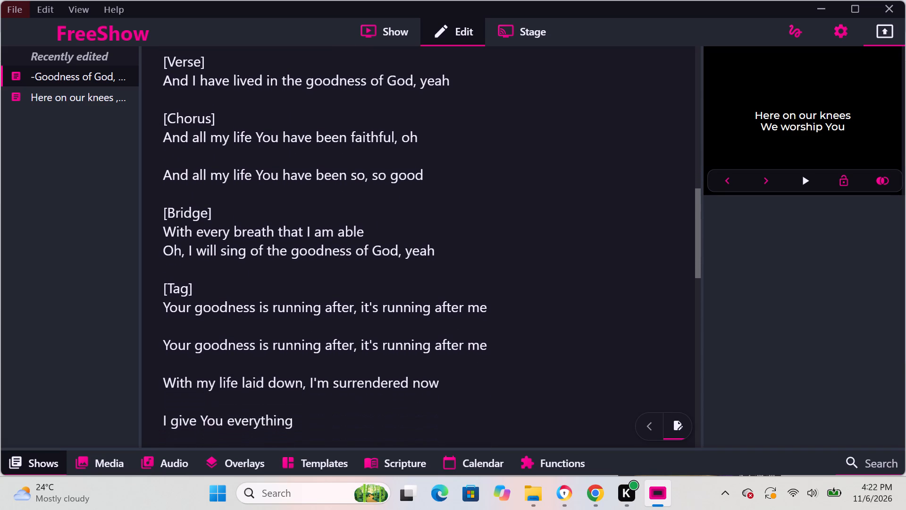
scroll(231, 286, down, 2)
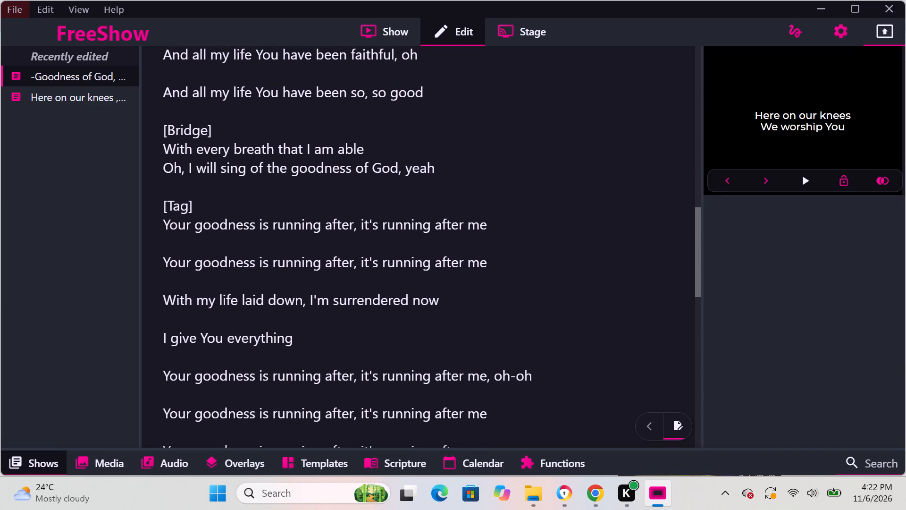
scroll(231, 286, down, 1)
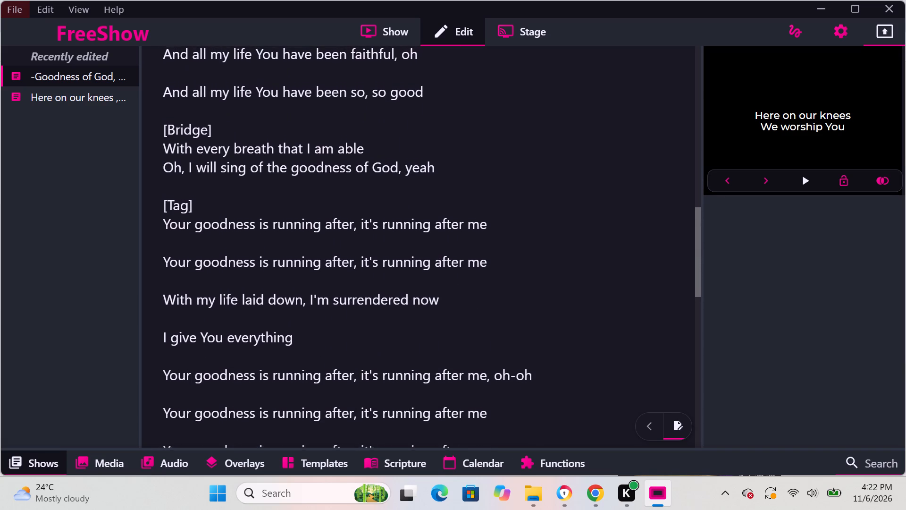
scroll(231, 286, down, 2)
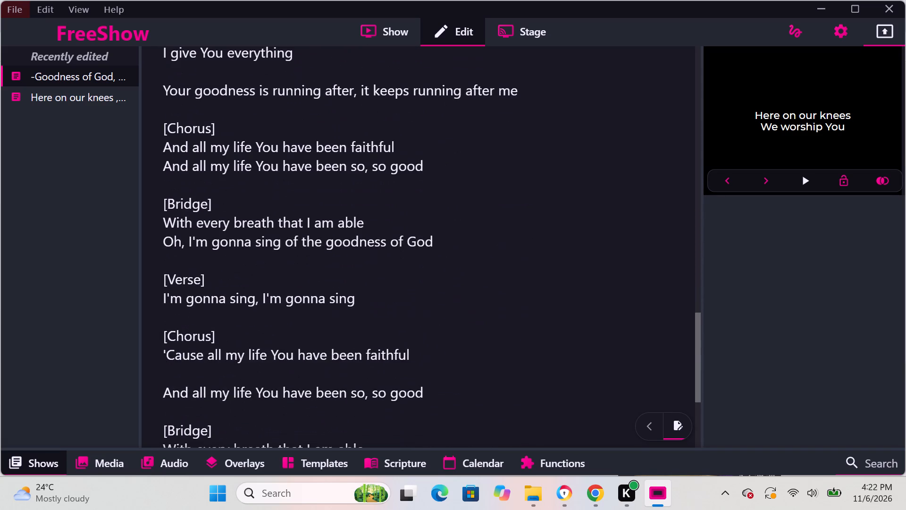
scroll(231, 286, down, 2)
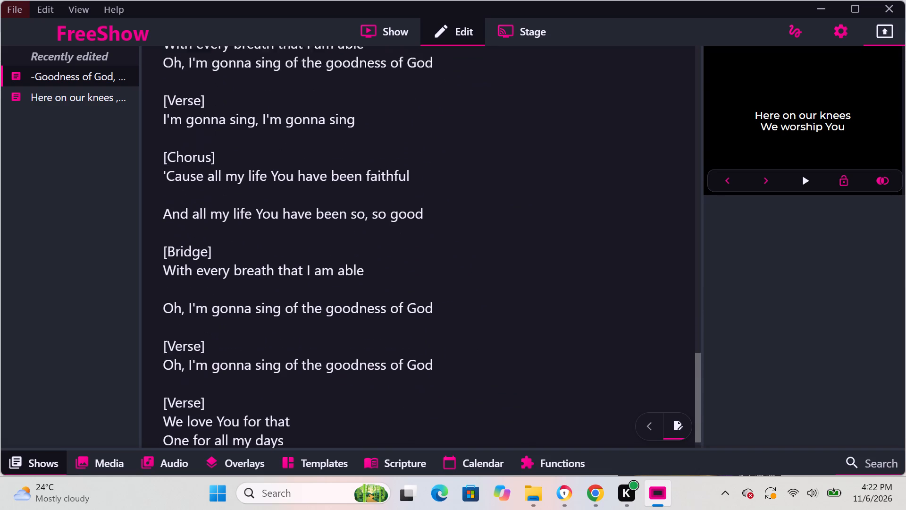
scroll(231, 286, down, 1)
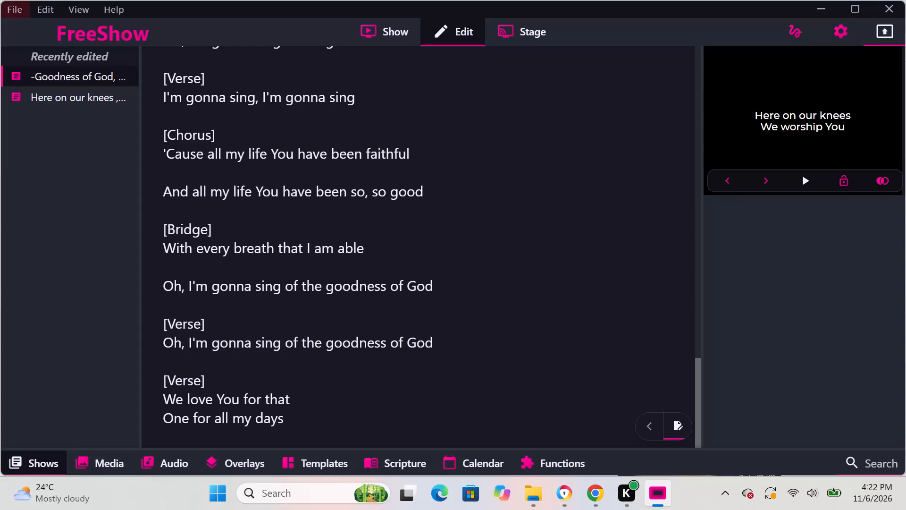
Delete the final verse, "We love You for that / One for all my days", and its Verse label from the Goodness of God text.
click(302, 421)
key(BackSpace)
key(BackSpace)
key(BackSpace)
key(BackSpace)
key(BackSpace)
key(BackSpace)
key(BackSpace)
key(BackSpace)
key(BackSpace)
key(BackSpace)
key(BackSpace)
key(BackSpace)
key(BackSpace)
key(BackSpace)
key(BackSpace)
key(BackSpace)
key(BackSpace)
key(BackSpace)
key(BackSpace)
key(BackSpace)
key(BackSpace)
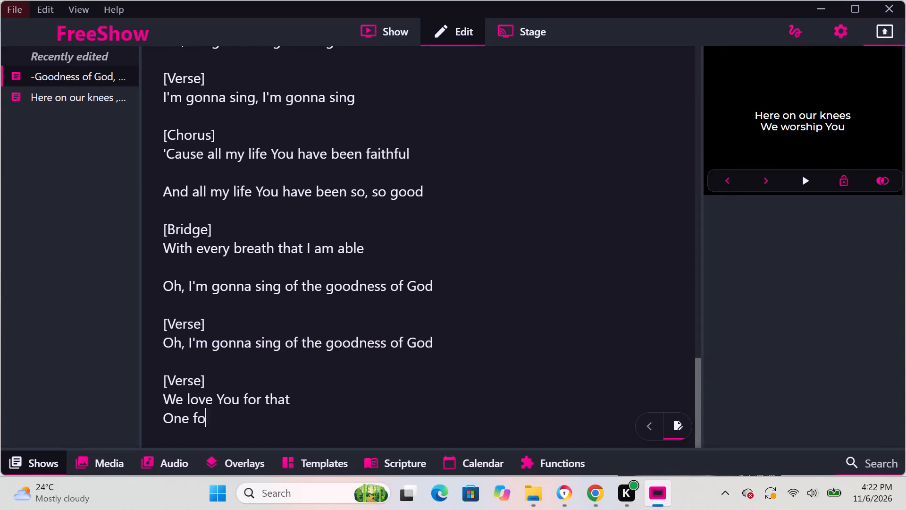
key(BackSpace)
key(BackSpace)
key(BackSpace)
key(BackSpace)
key(BackSpace)
key(BackSpace)
key(BackSpace)
key(BackSpace)
key(BackSpace)
key(BackSpace)
key(BackSpace)
key(BackSpace)
key(BackSpace)
key(BackSpace)
key(BackSpace)
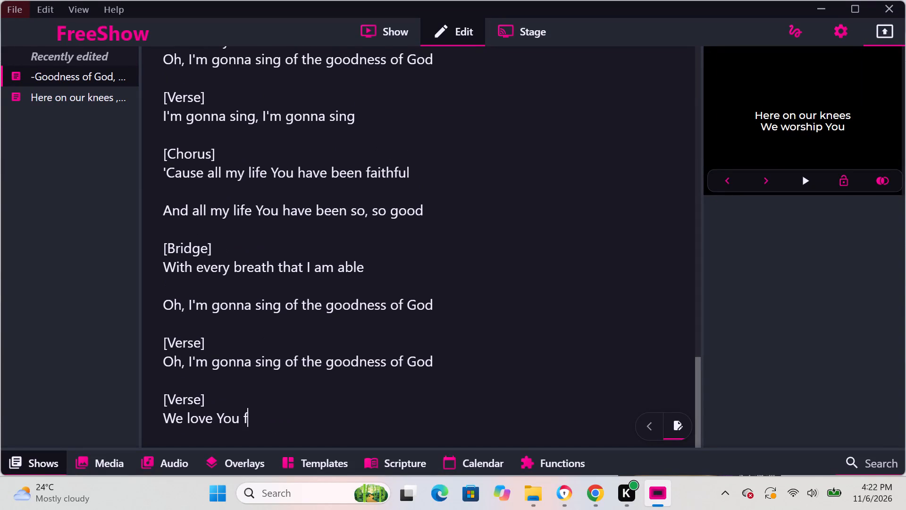
key(BackSpace)
key(BackSpace)
key(BackSpace)
key(BackSpace)
key(BackSpace)
key(BackSpace)
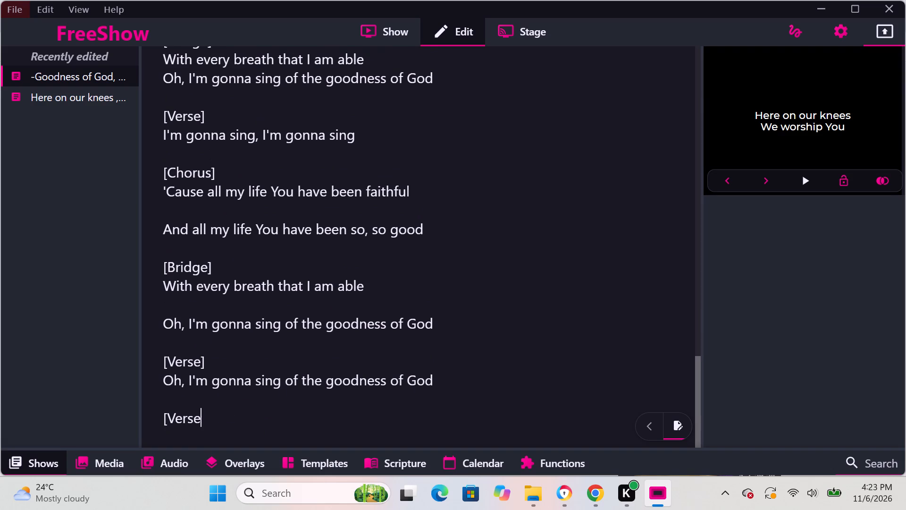
key(BackSpace)
key(BackSpace)
key(BackSpace)
key(BackSpace)
key(BackSpace)
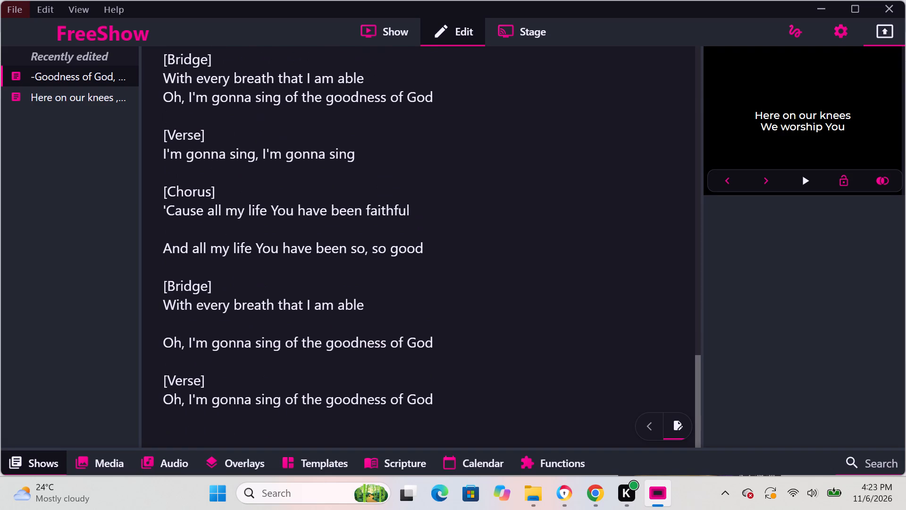
In the "Here on our knees" show's text, change the Bridge label above "We bow before You" to "Tag".
click(74, 97)
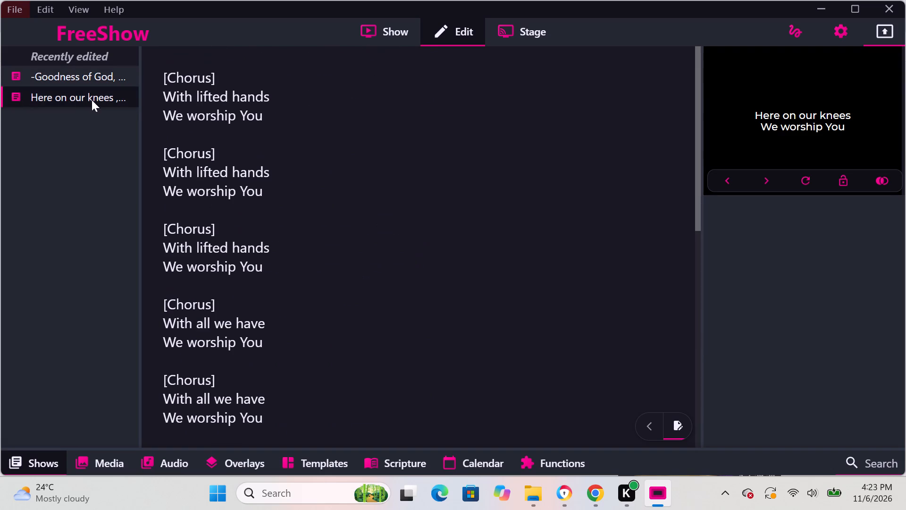
scroll(319, 248, down, 6)
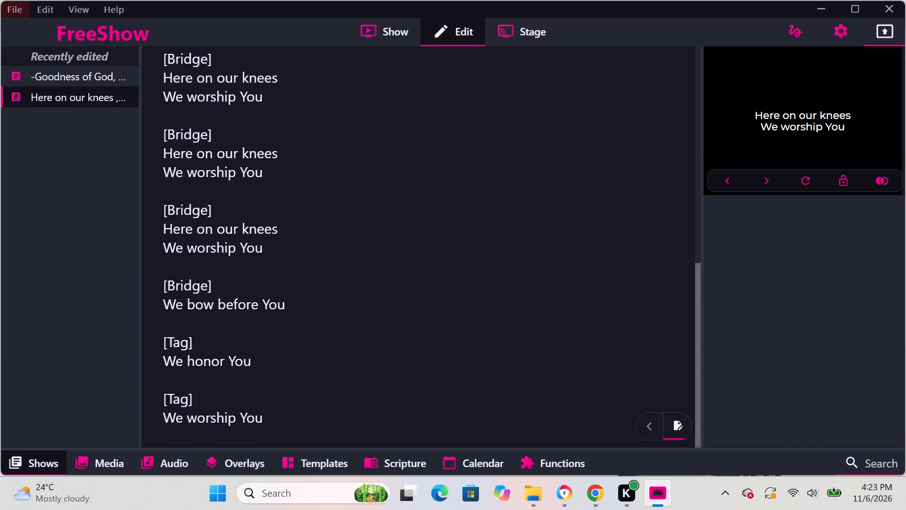
click(208, 285)
key(BackSpace)
key(BackSpace)
key(BackSpace)
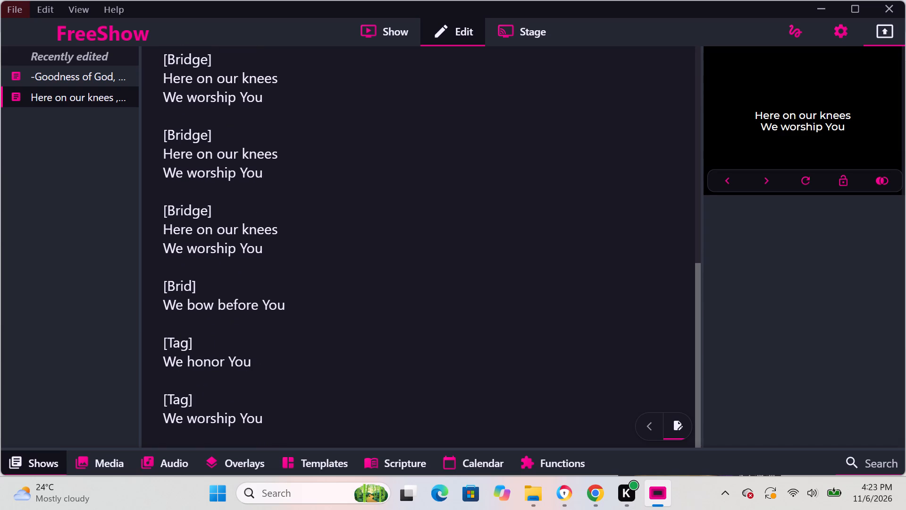
key(BackSpace)
key(BackSpace)
key(BackSpace)
key(t)
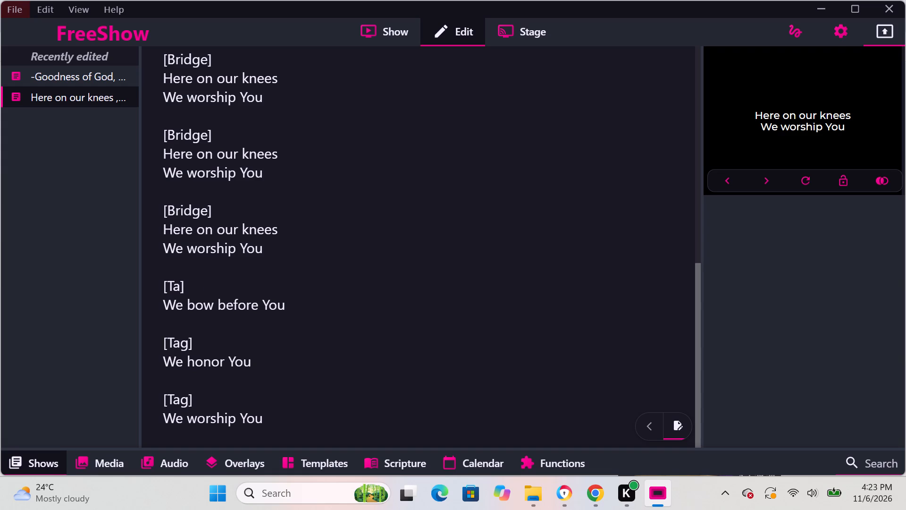
key(g)
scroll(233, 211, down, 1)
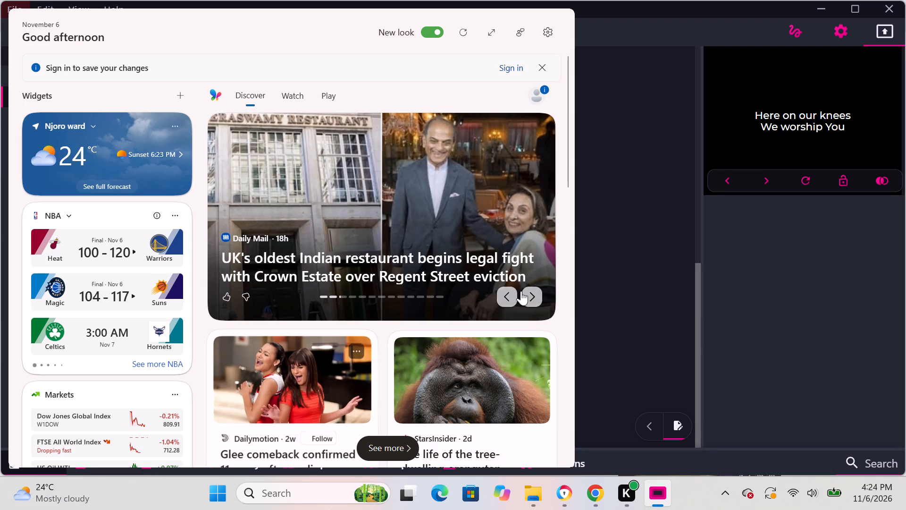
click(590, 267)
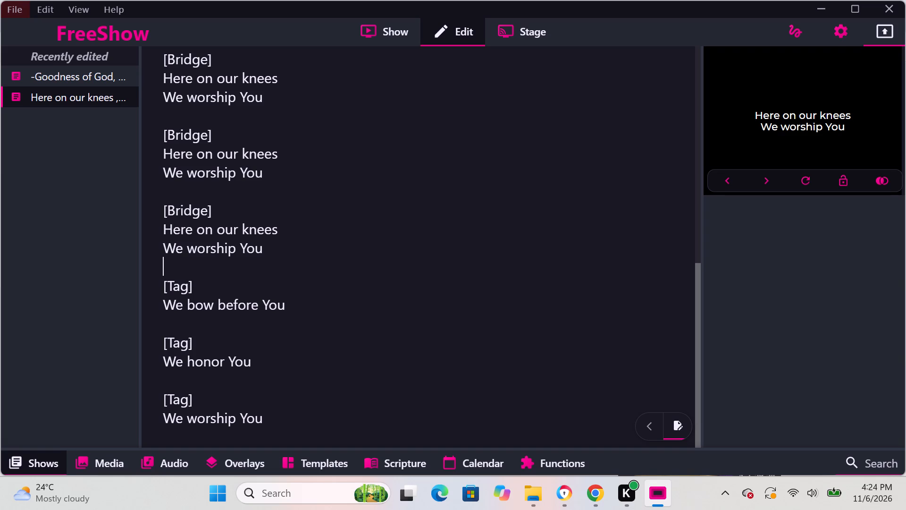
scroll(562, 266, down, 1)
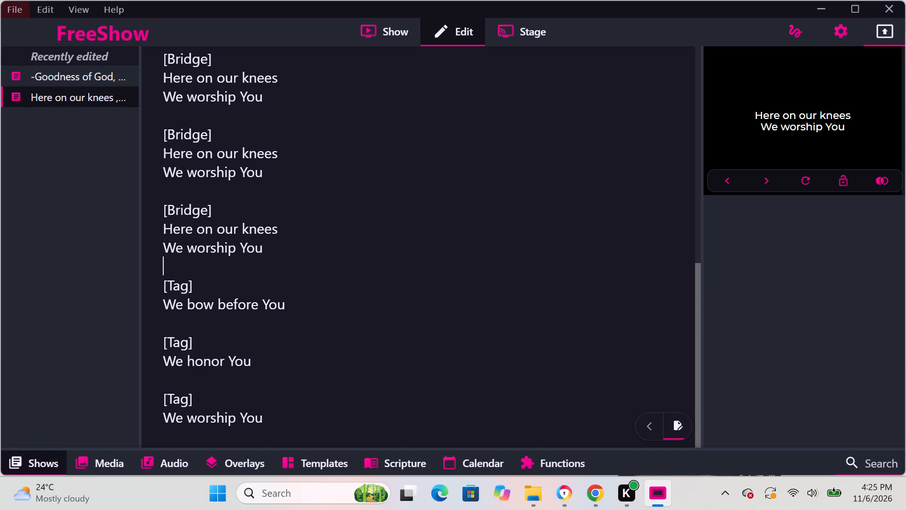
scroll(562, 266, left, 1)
Return to the slides of the "Here on our knees" show and look through the list of shows.
click(373, 29)
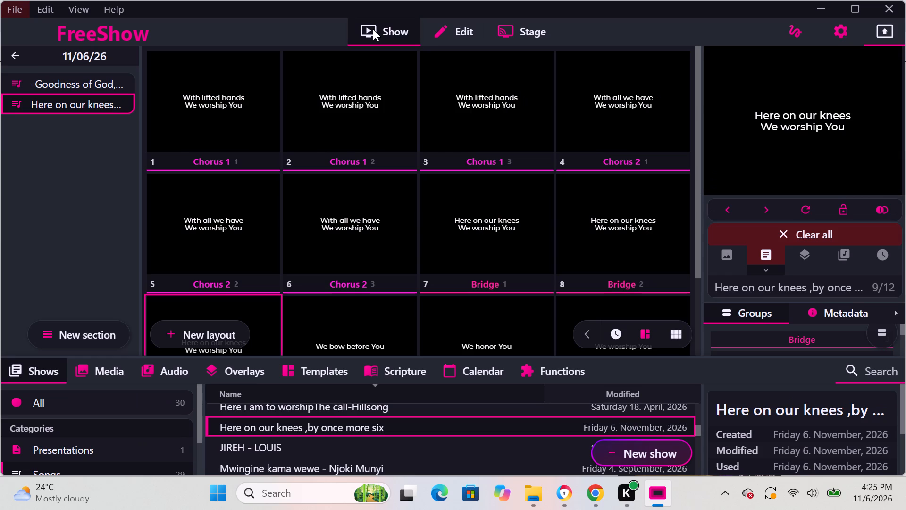
scroll(377, 427, down, 3)
scroll(377, 427, up, 1)
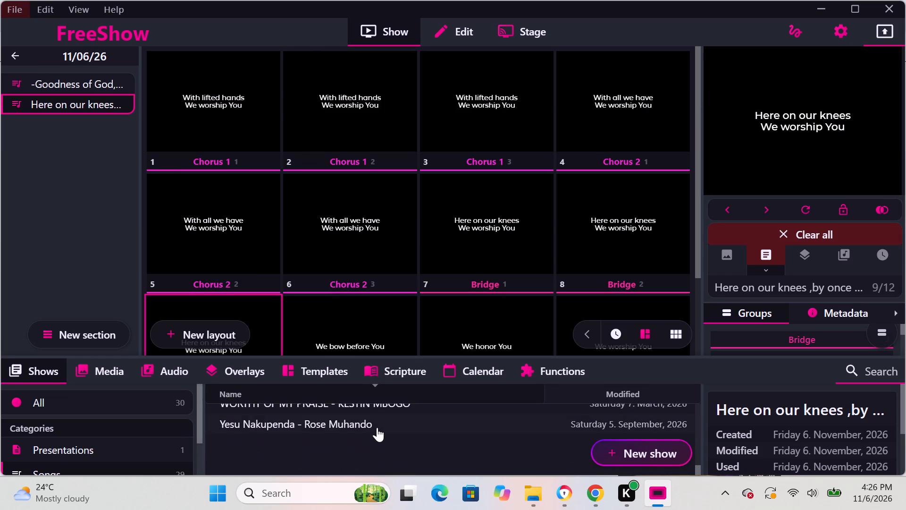
scroll(377, 427, up, 1)
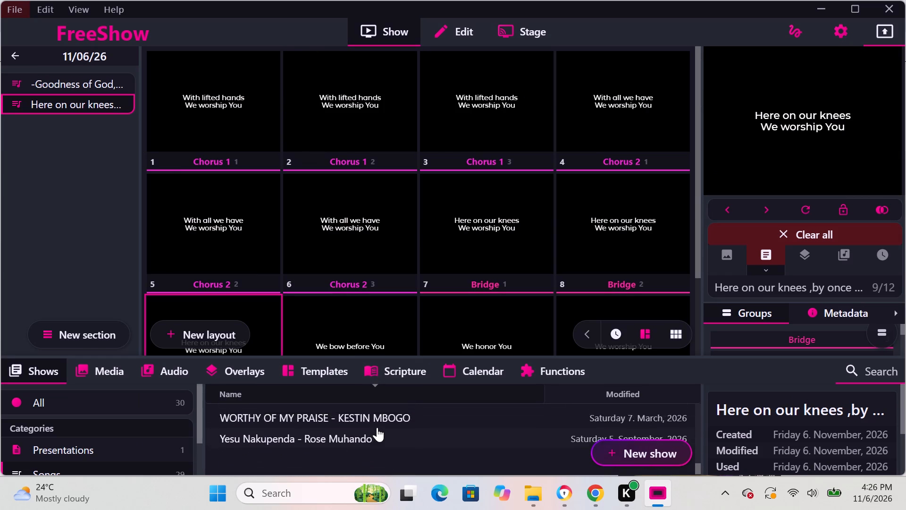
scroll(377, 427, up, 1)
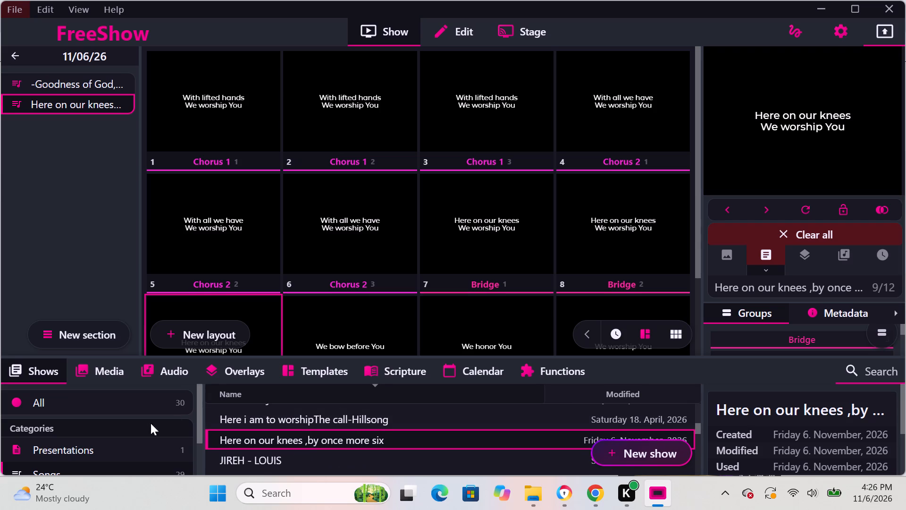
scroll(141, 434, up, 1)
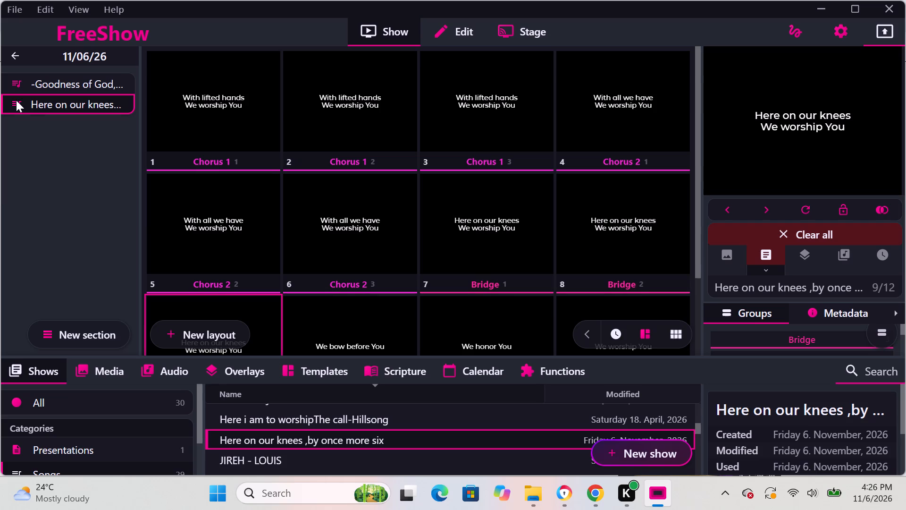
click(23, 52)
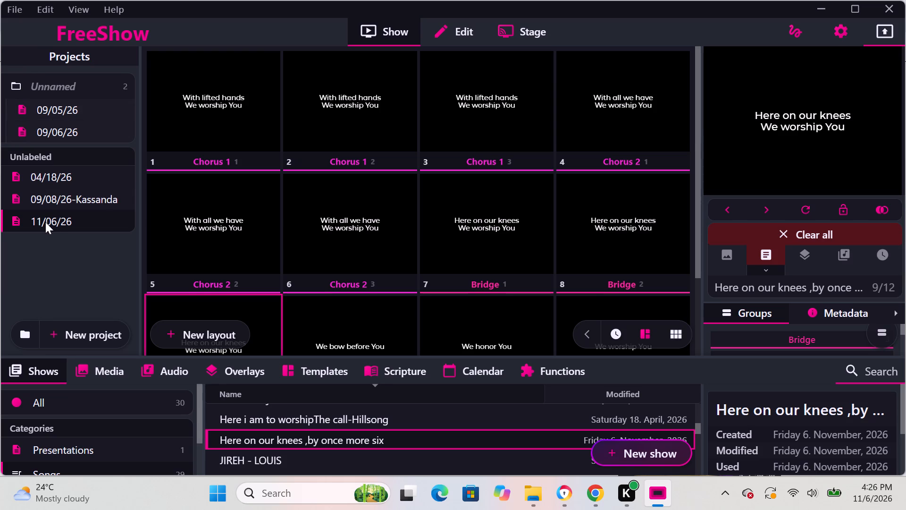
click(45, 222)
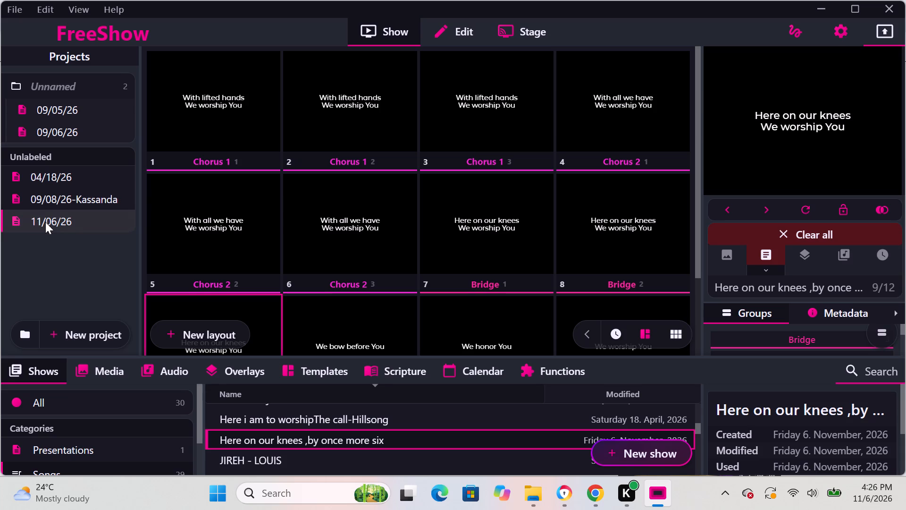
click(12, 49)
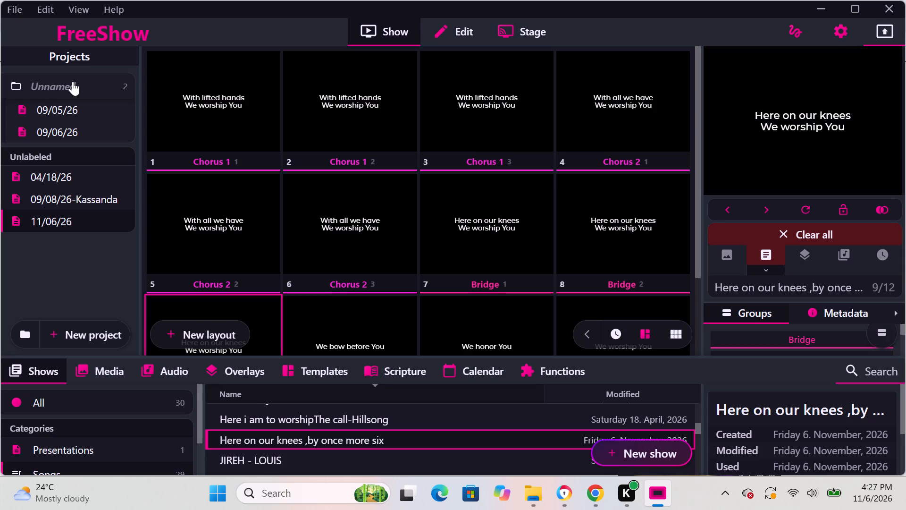
Advance the live output to the first Tag slide, "We bow before You".
key(space)
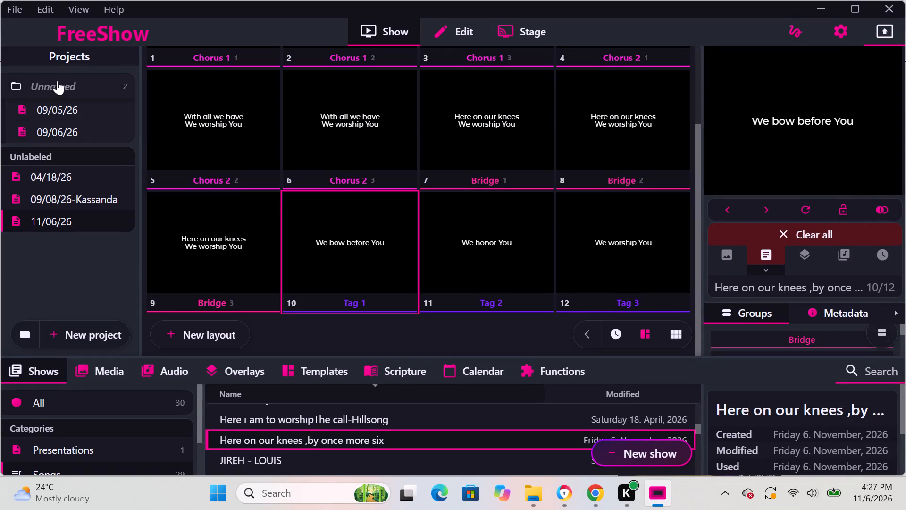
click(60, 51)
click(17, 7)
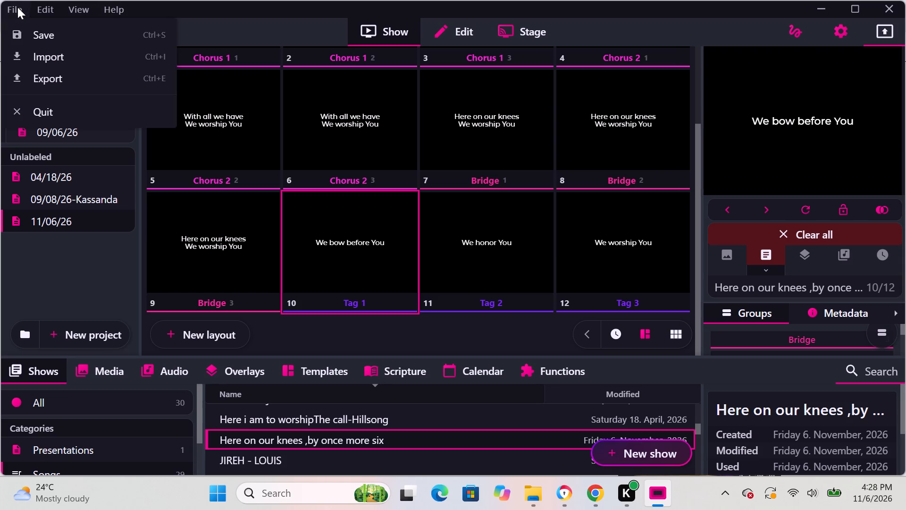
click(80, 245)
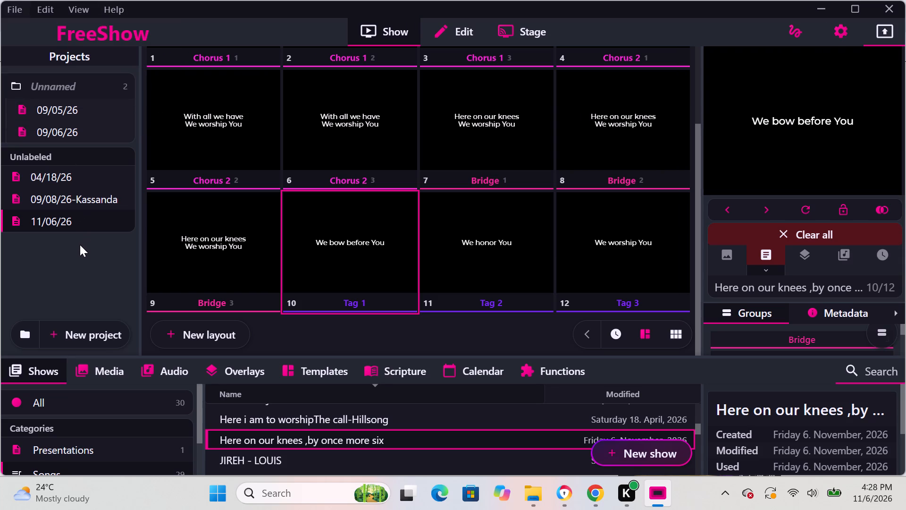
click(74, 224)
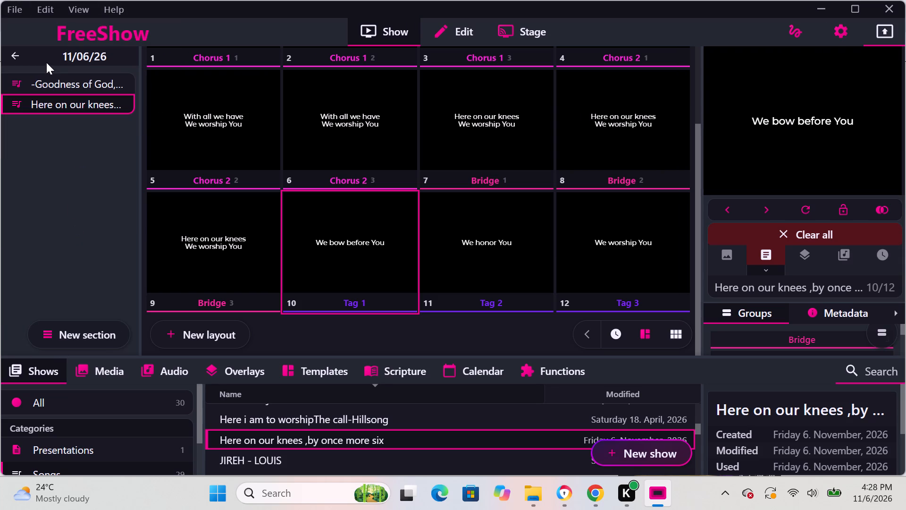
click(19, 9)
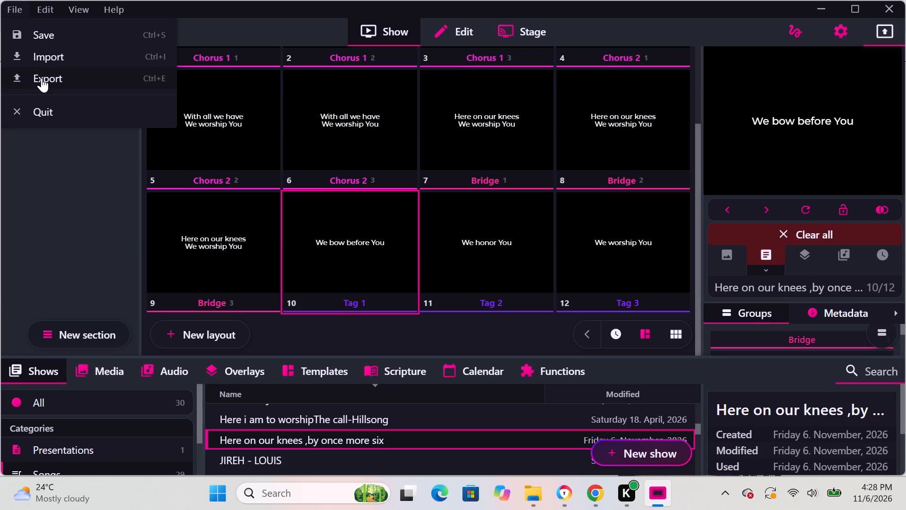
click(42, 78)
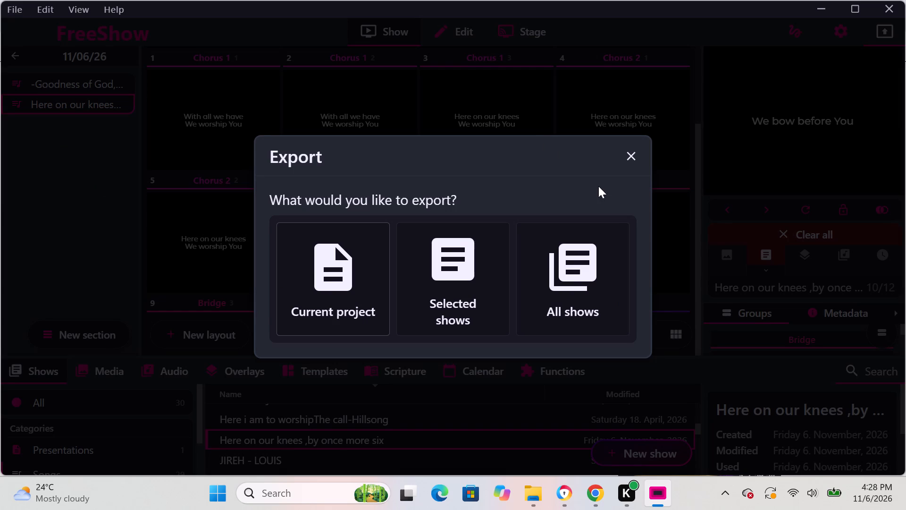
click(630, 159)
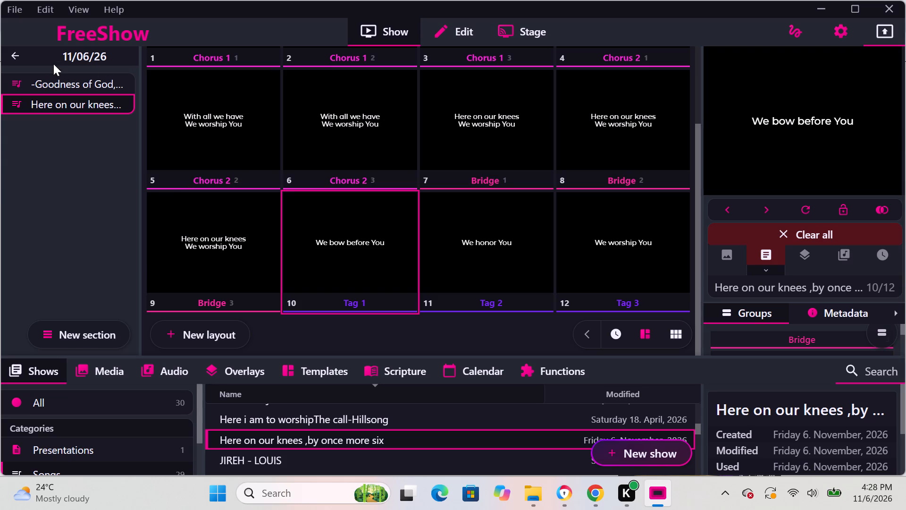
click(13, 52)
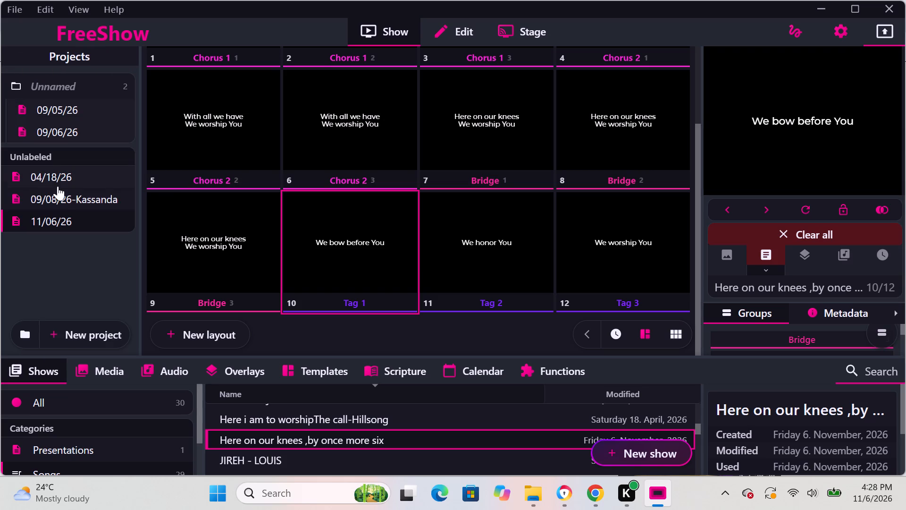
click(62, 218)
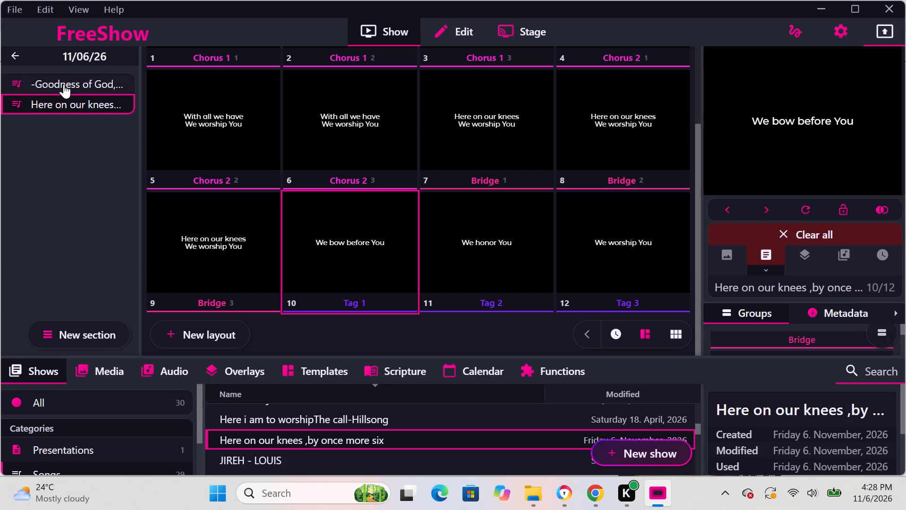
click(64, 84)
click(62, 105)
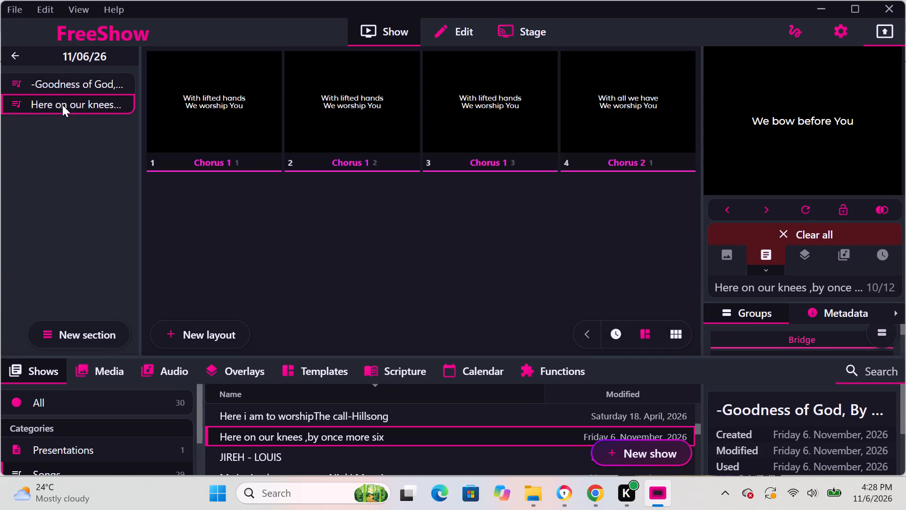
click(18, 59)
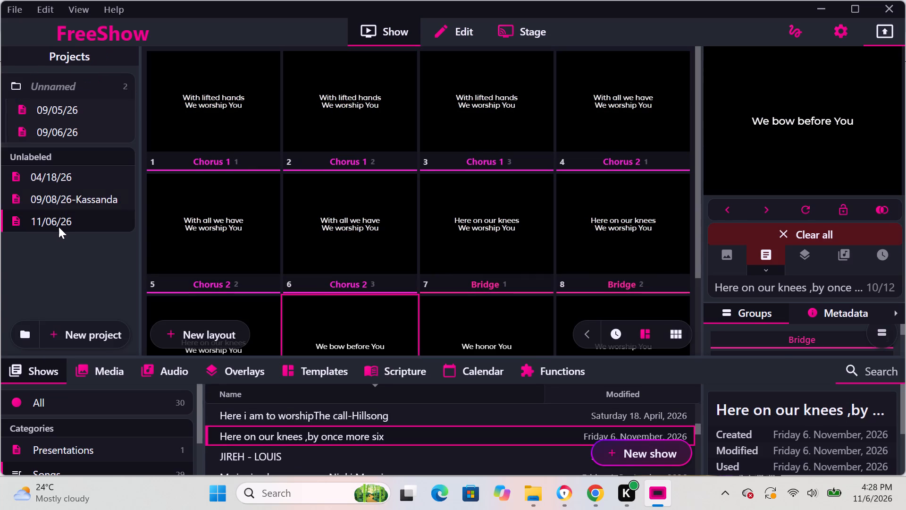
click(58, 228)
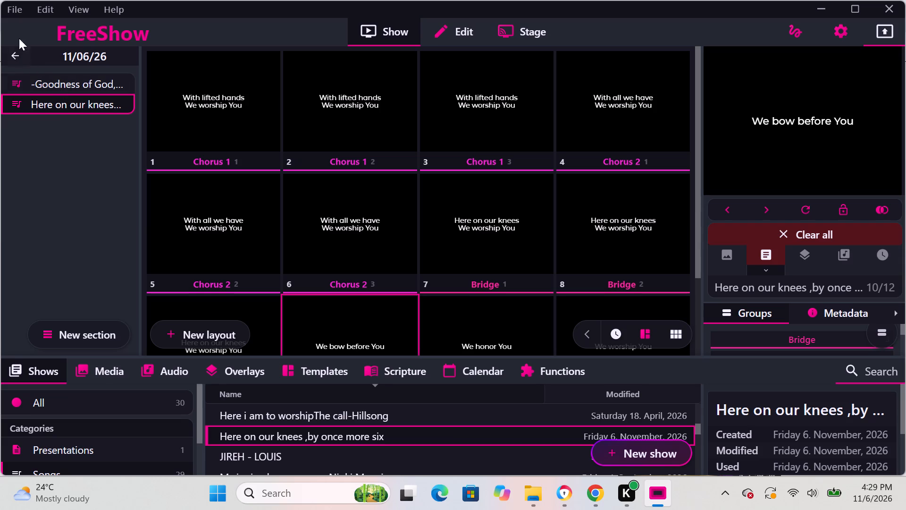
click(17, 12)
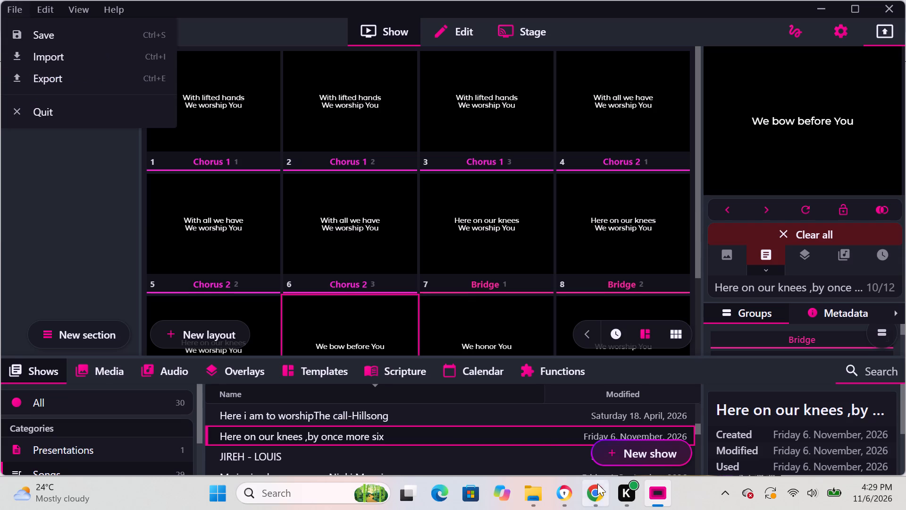
Switch to YouTube in Chrome and skip to the next video of the playing mix.
click(595, 498)
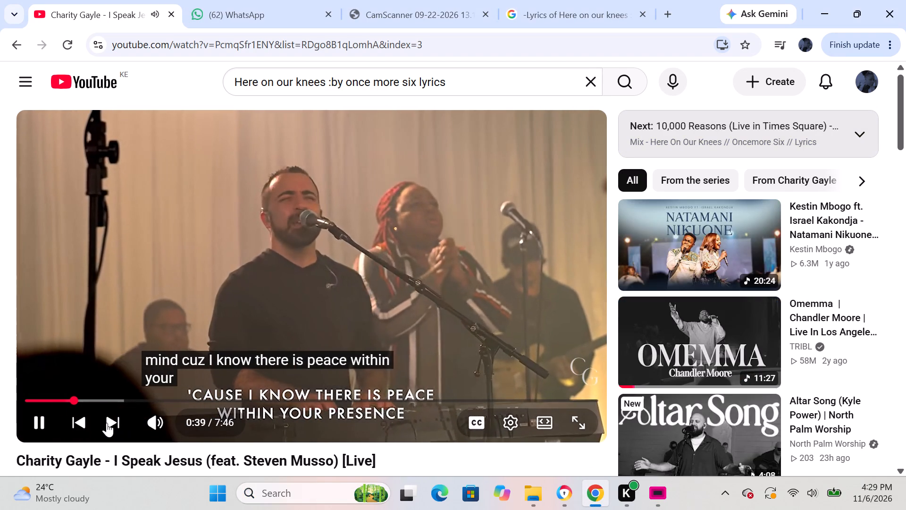
click(110, 421)
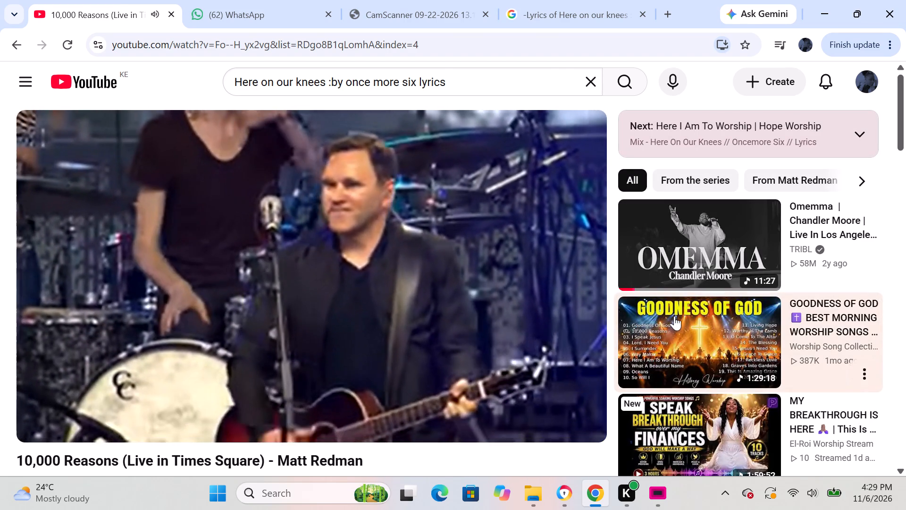
Find "Kestin Mbogo ft. Alice Kimanzi - Worthy Of My Praise" among the suggested videos and play it.
scroll(671, 317, down, 3)
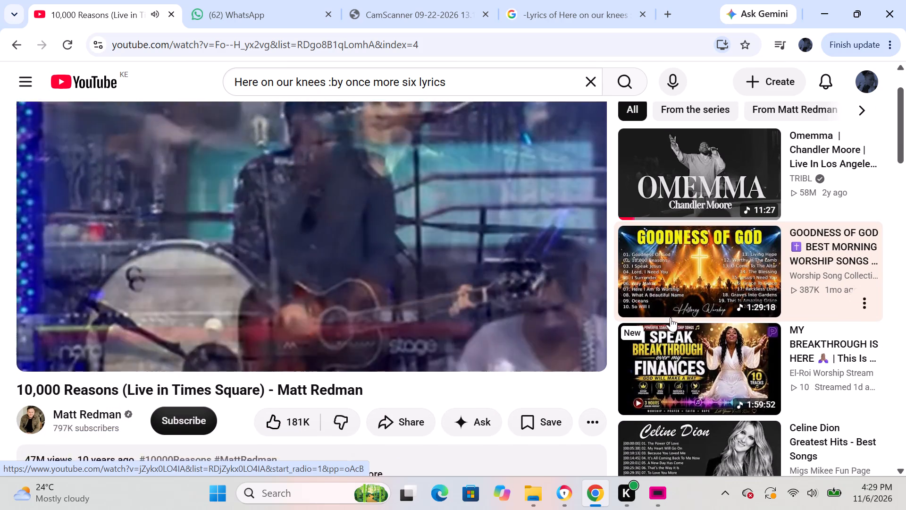
scroll(671, 317, down, 4)
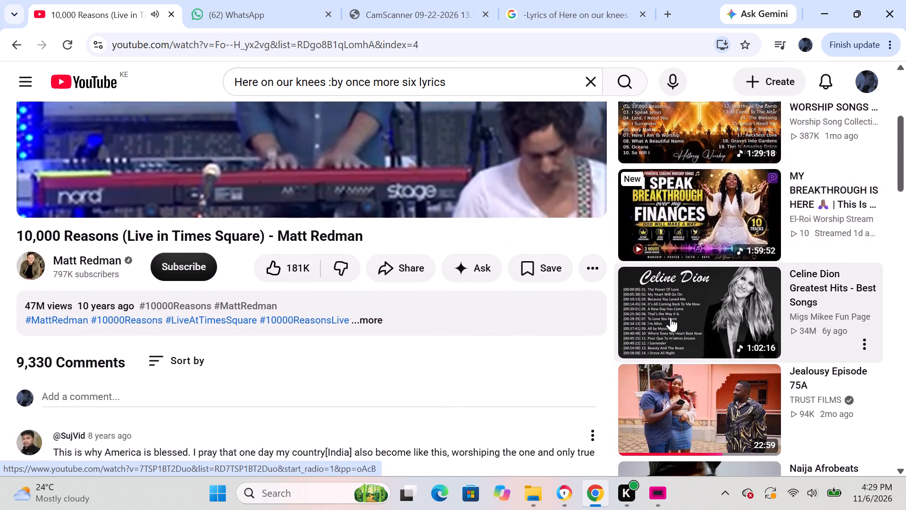
scroll(671, 317, down, 3)
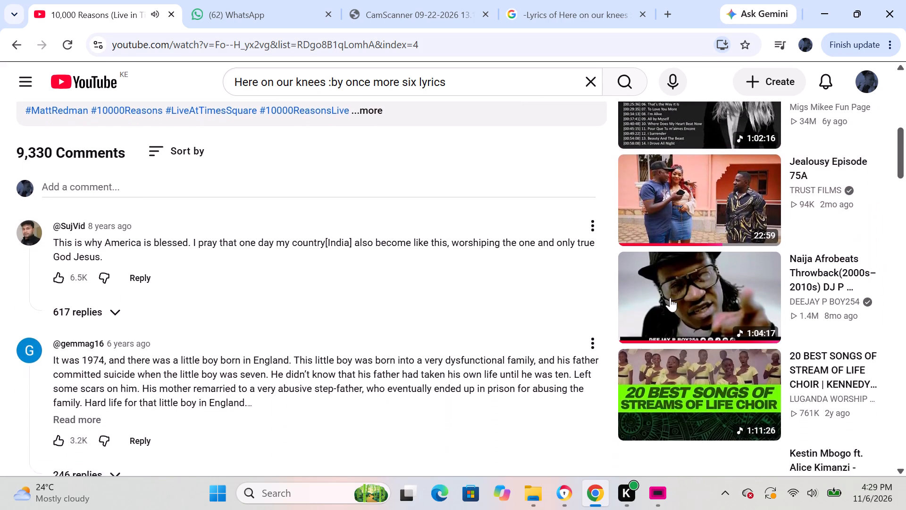
scroll(670, 297, down, 2)
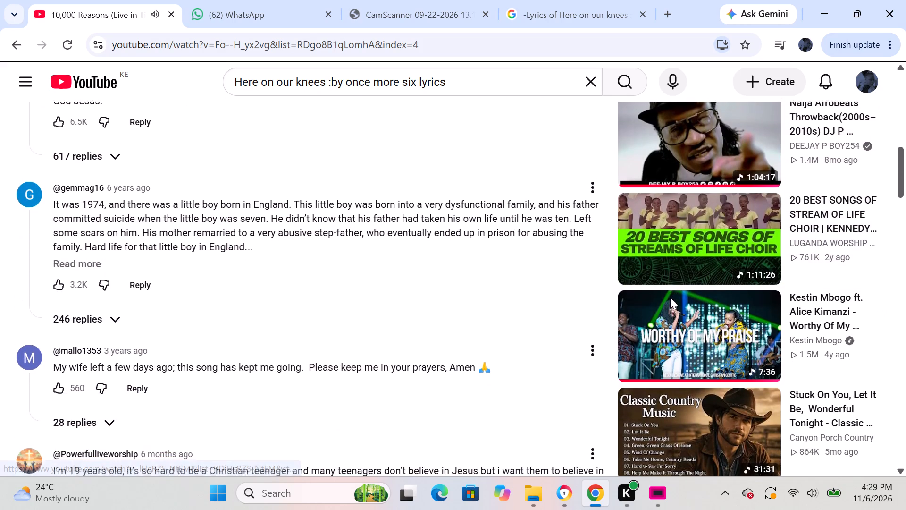
scroll(670, 297, down, 1)
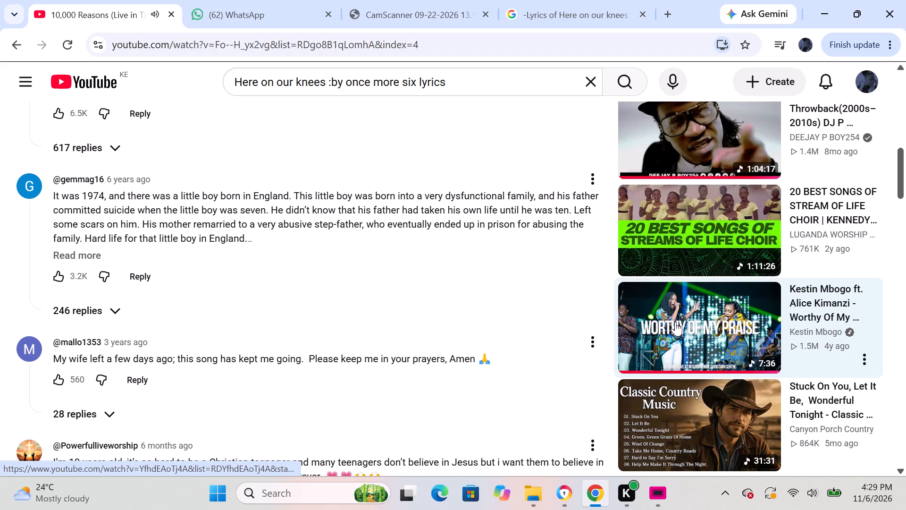
click(675, 322)
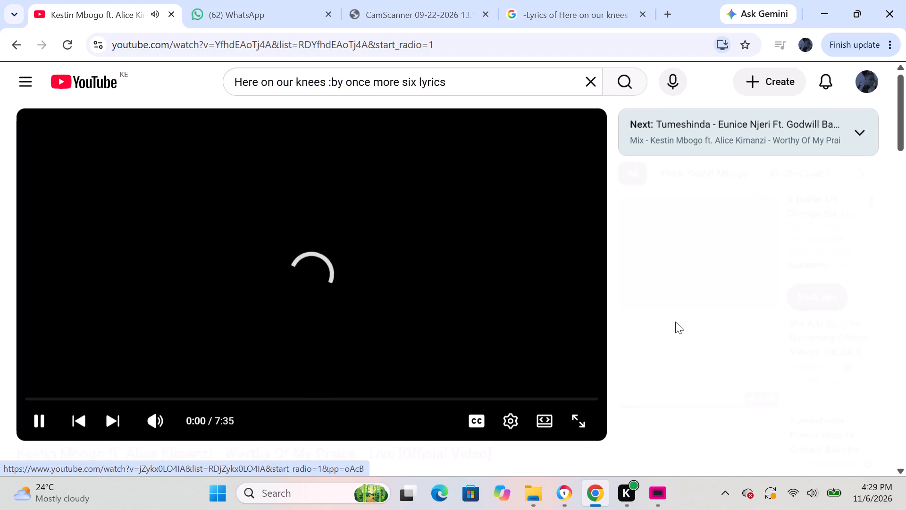
Look through the videos suggested alongside "Worthy Of My Praise" for another worship song.
scroll(718, 352, down, 1)
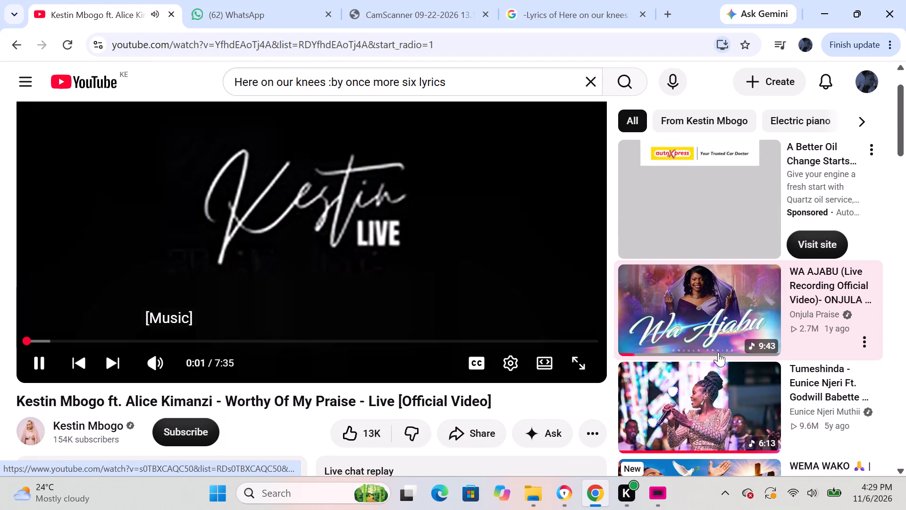
scroll(718, 352, down, 3)
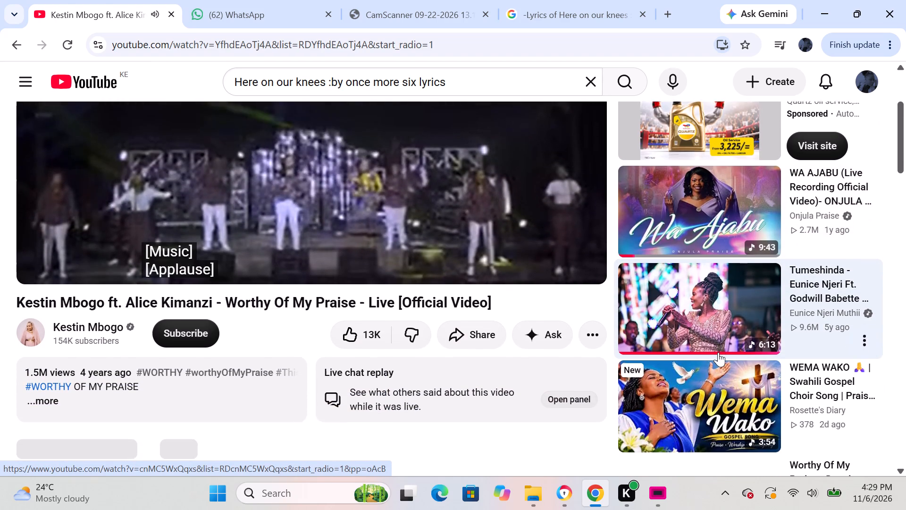
scroll(718, 352, down, 3)
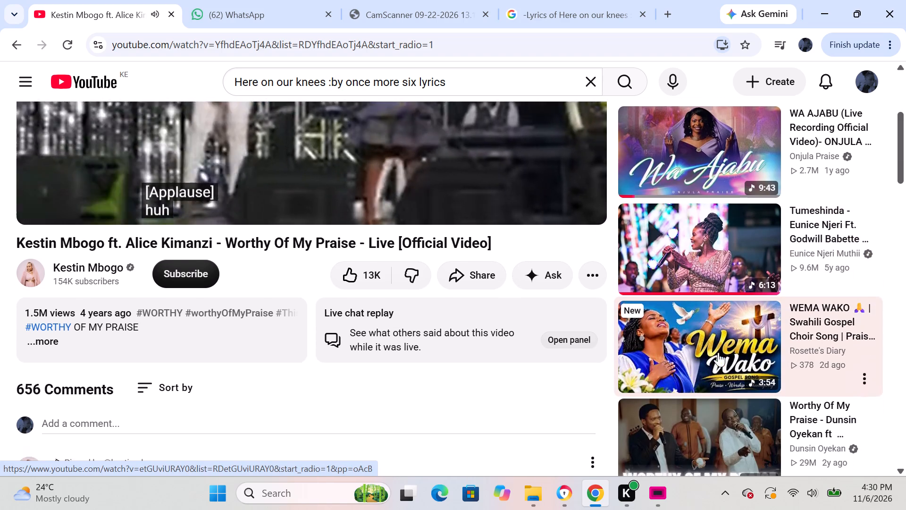
scroll(718, 352, down, 1)
scroll(718, 352, up, 4)
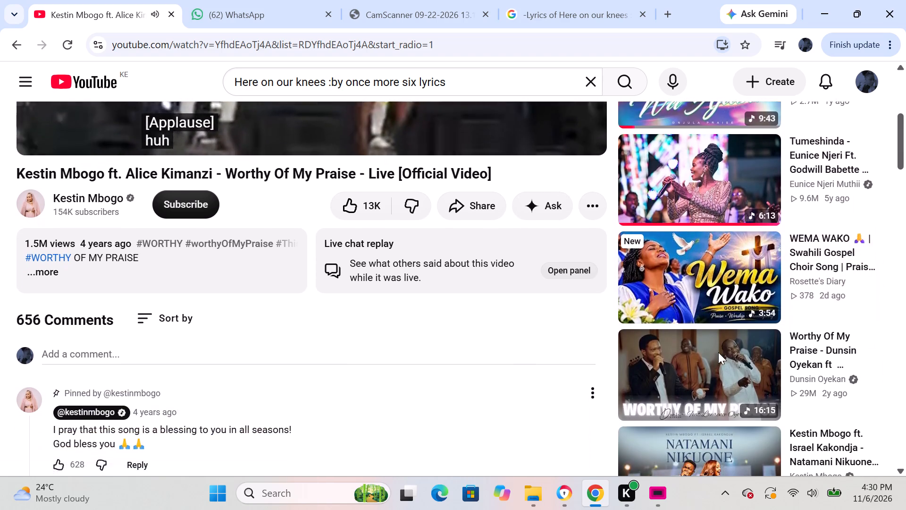
scroll(718, 352, up, 2)
Replace the previous YouTube search and search for "mercy moses bliss".
click(587, 86)
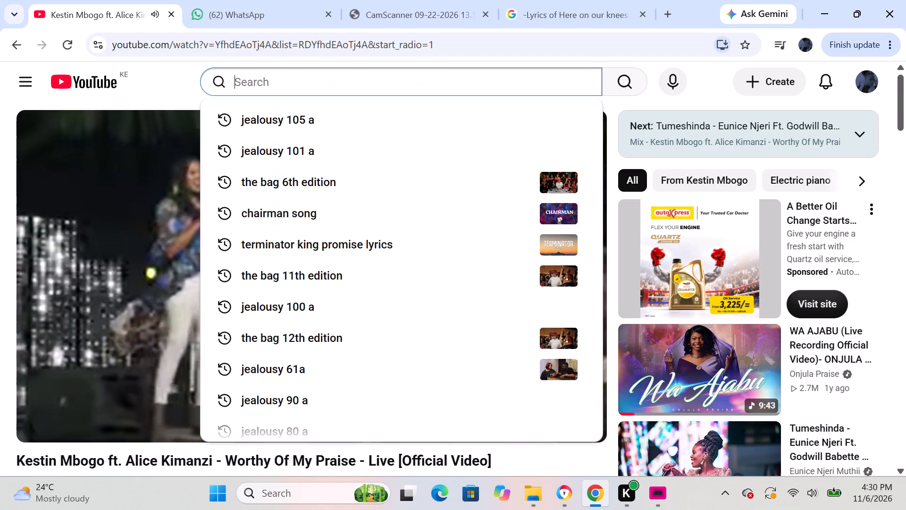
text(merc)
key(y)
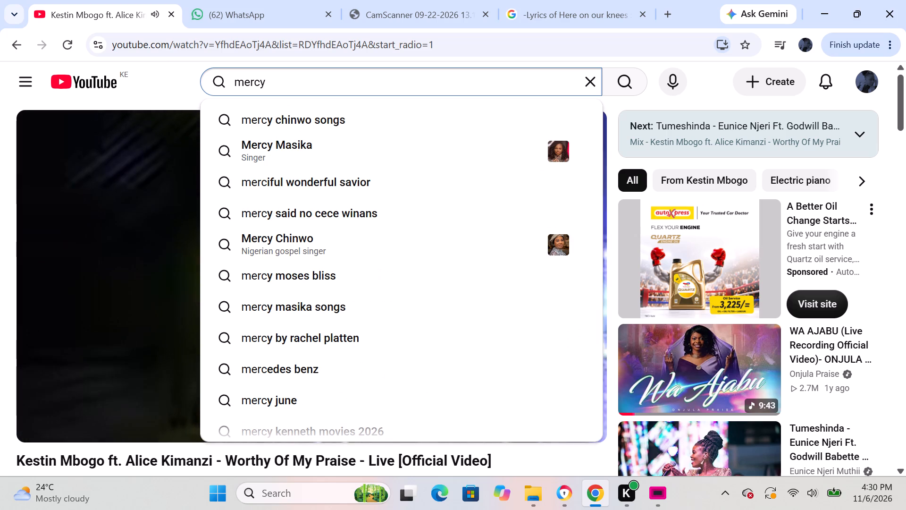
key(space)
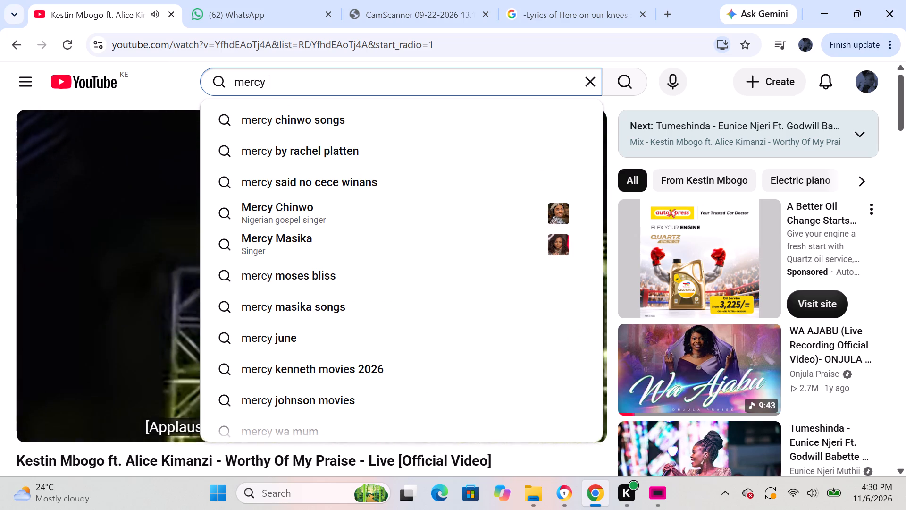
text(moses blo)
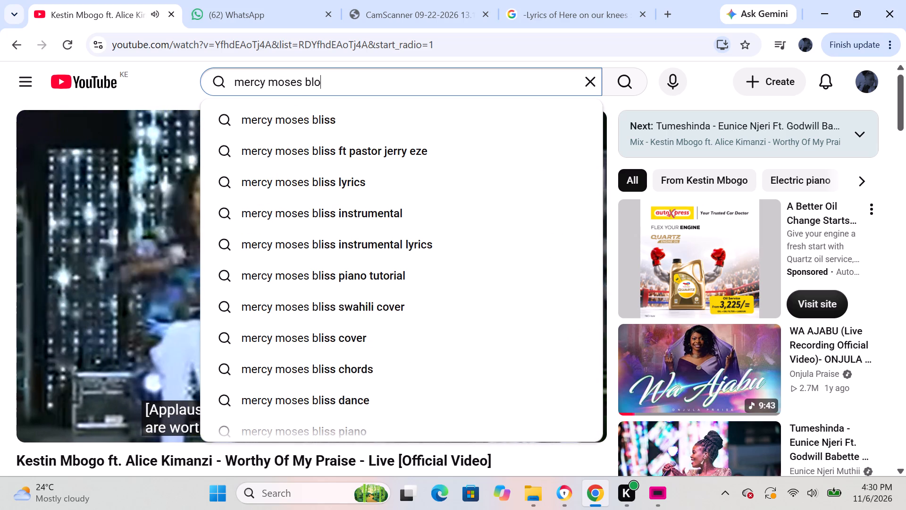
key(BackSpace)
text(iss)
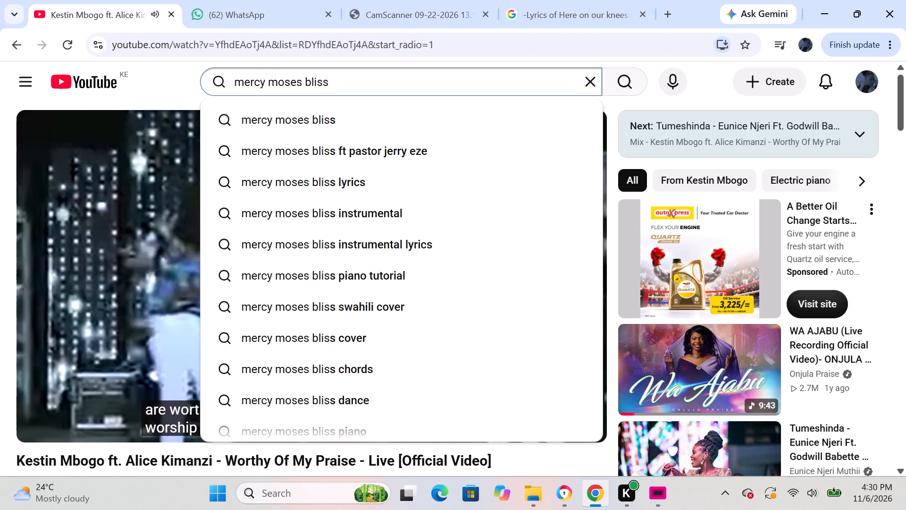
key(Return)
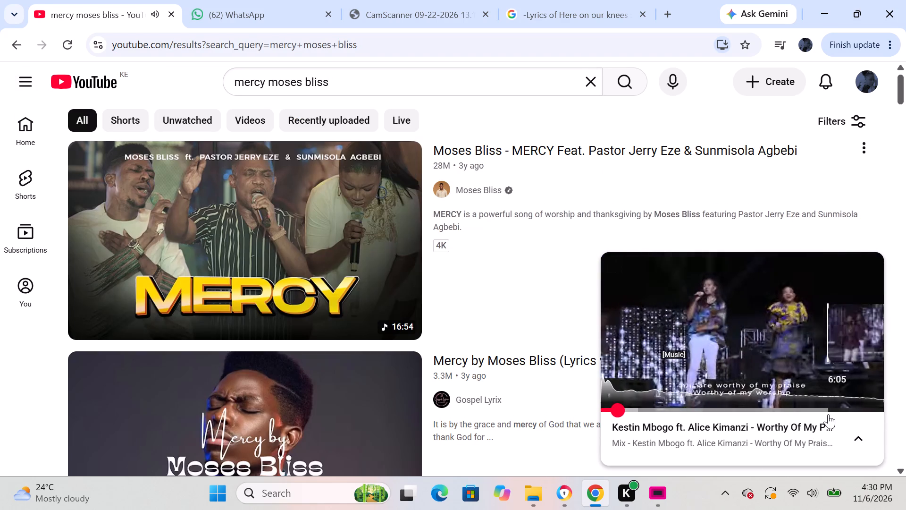
Sample different parts of the playing "Worthy Of My Praise" video in the miniplayer, finishing at 1:48.
click(828, 414)
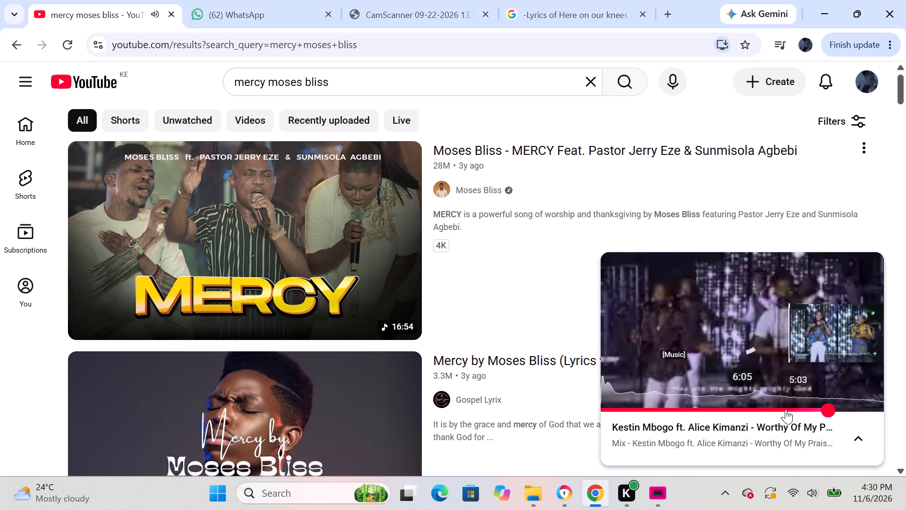
click(758, 408)
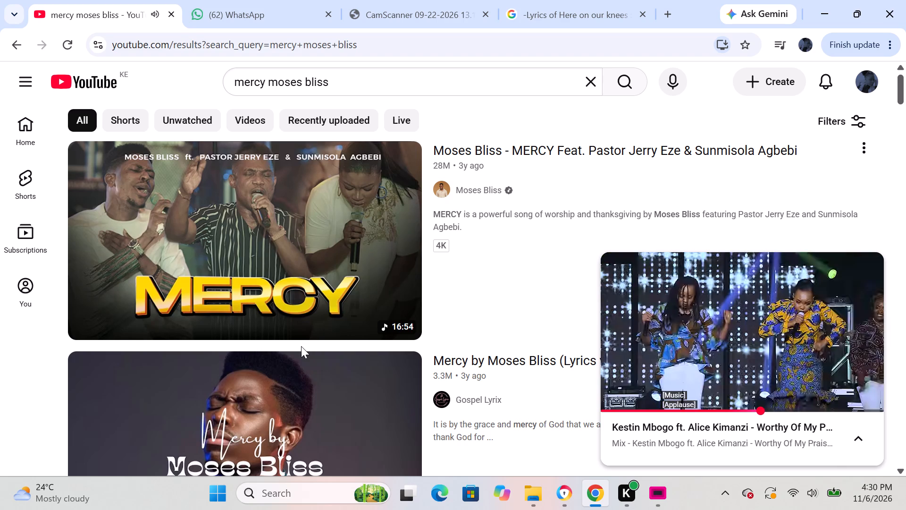
click(711, 409)
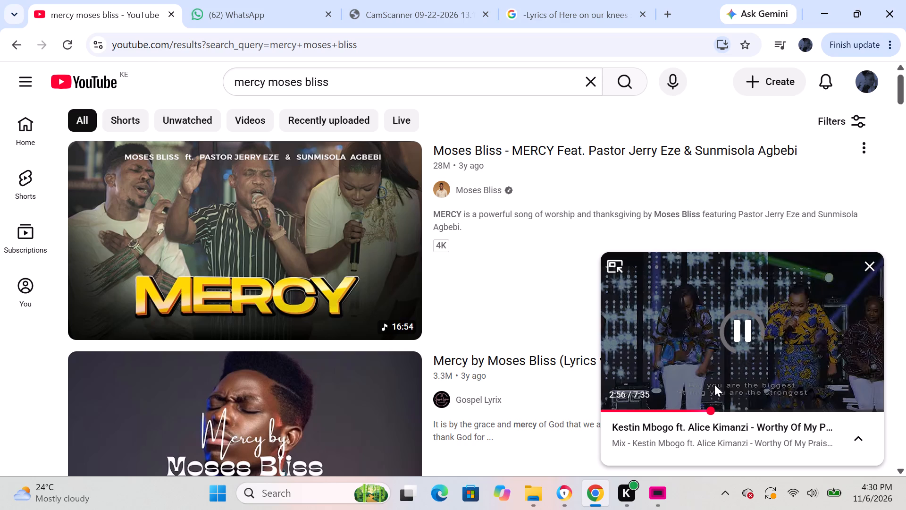
click(684, 406)
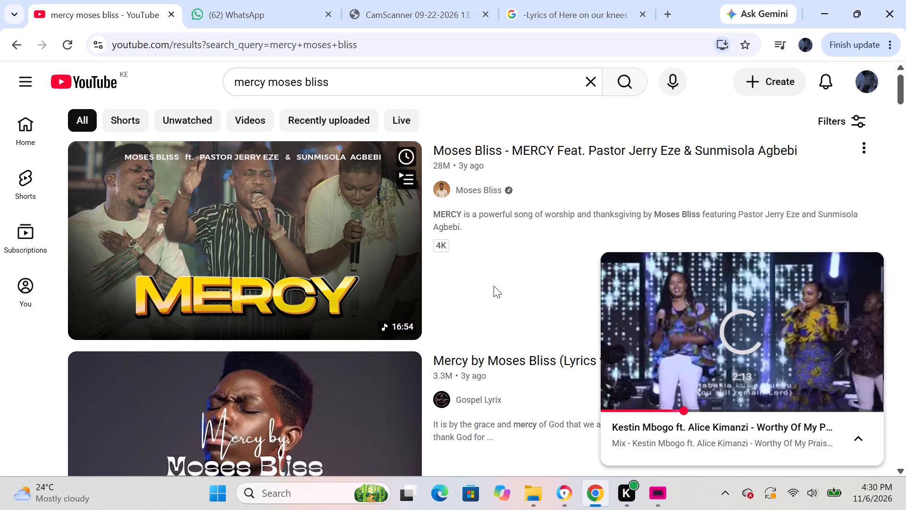
scroll(494, 286, down, 4)
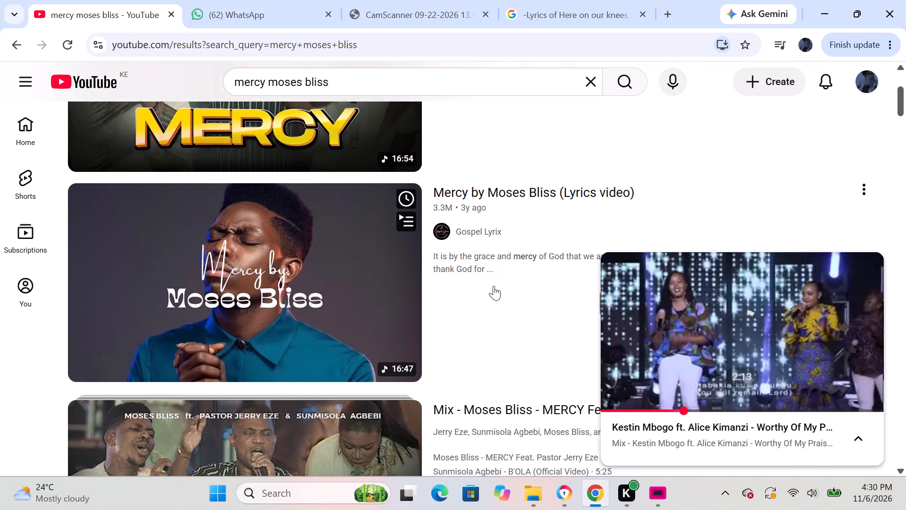
scroll(494, 286, down, 1)
scroll(494, 286, up, 2)
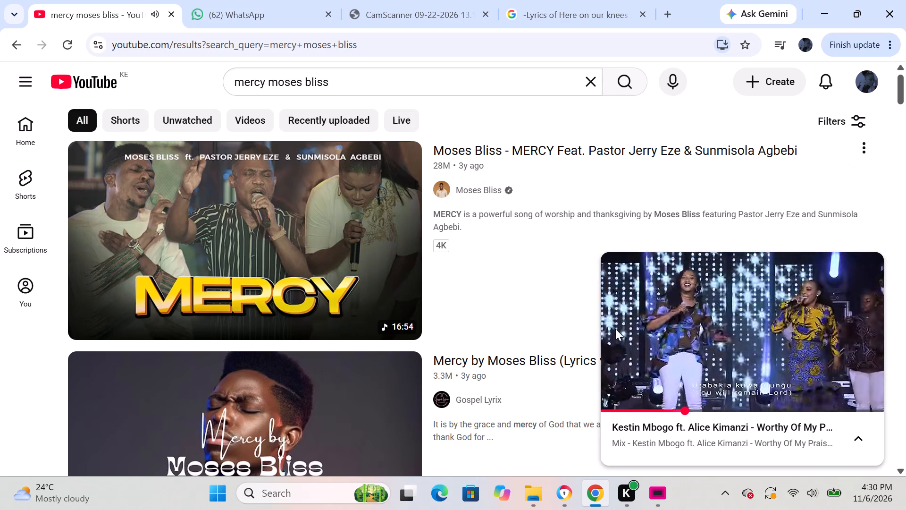
click(668, 408)
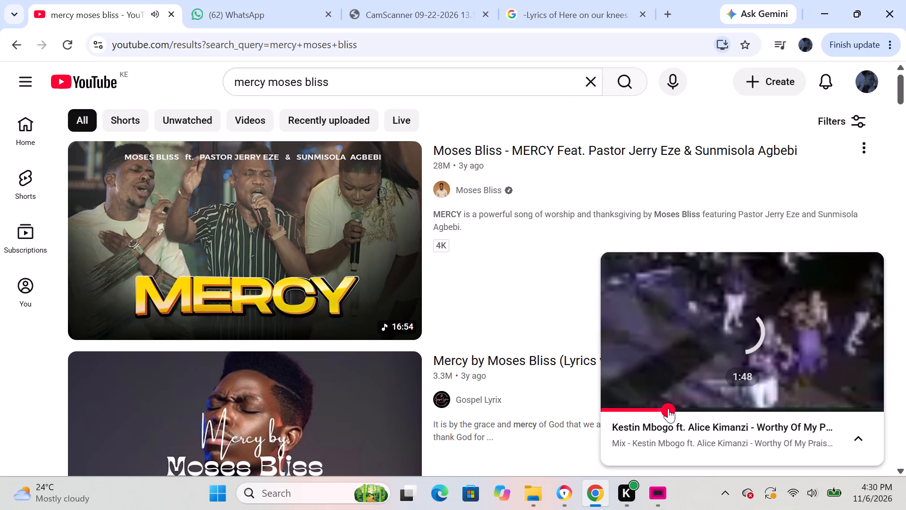
Look over the search results and play "Moses Bliss - MERCY Feat. Pastor Jerry Eze & Sunmisola Agbebi".
scroll(472, 280, down, 1)
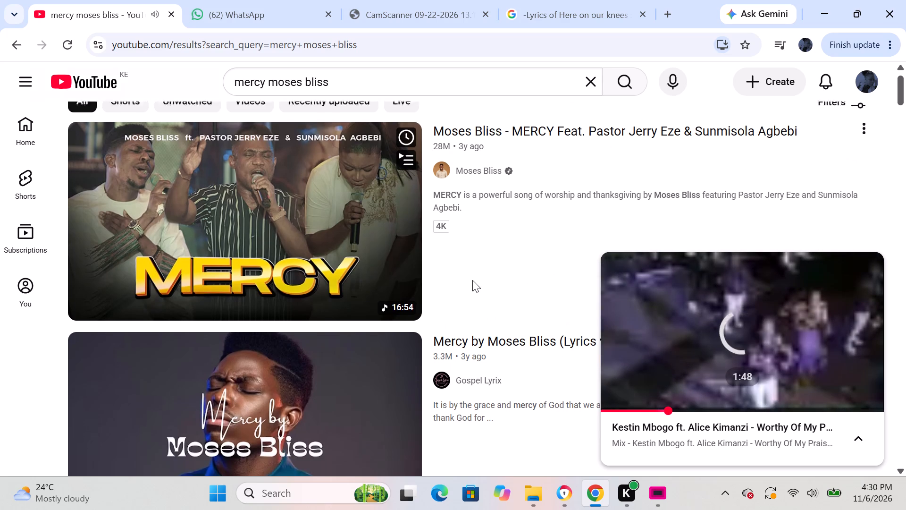
scroll(472, 280, down, 4)
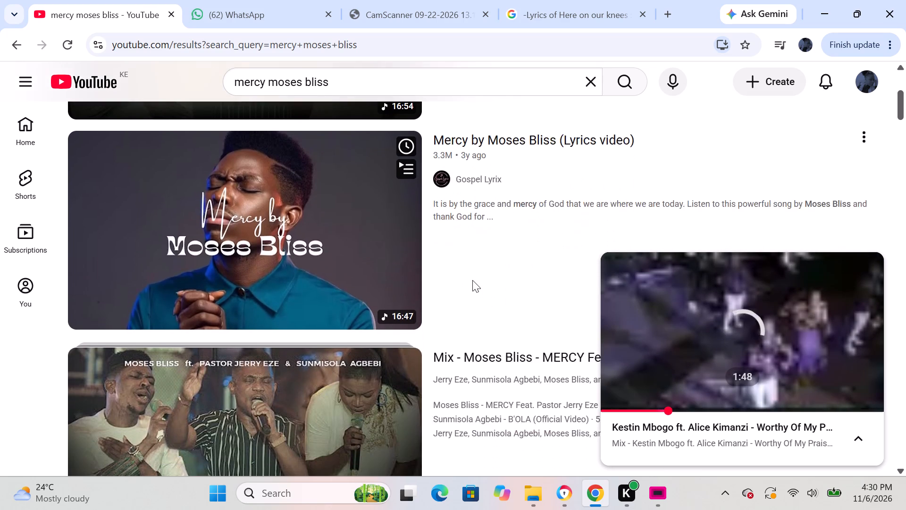
scroll(472, 280, up, 2)
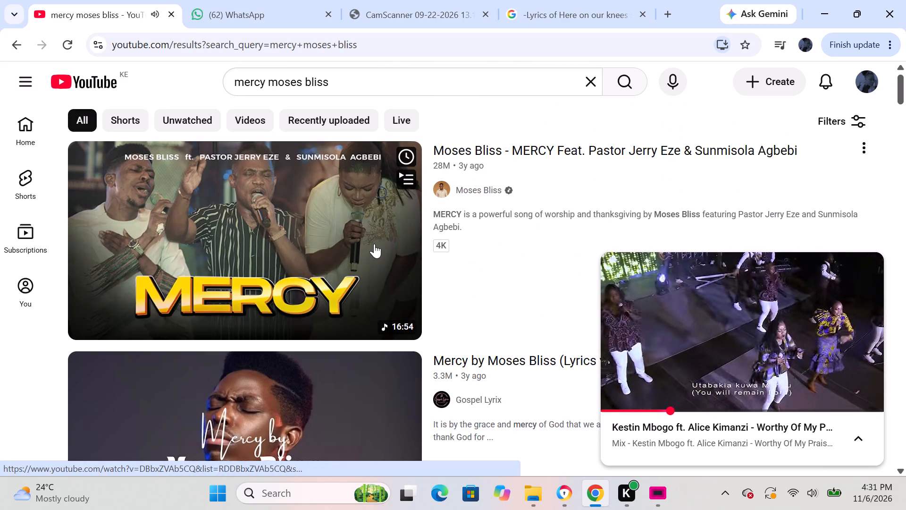
double_click(343, 207)
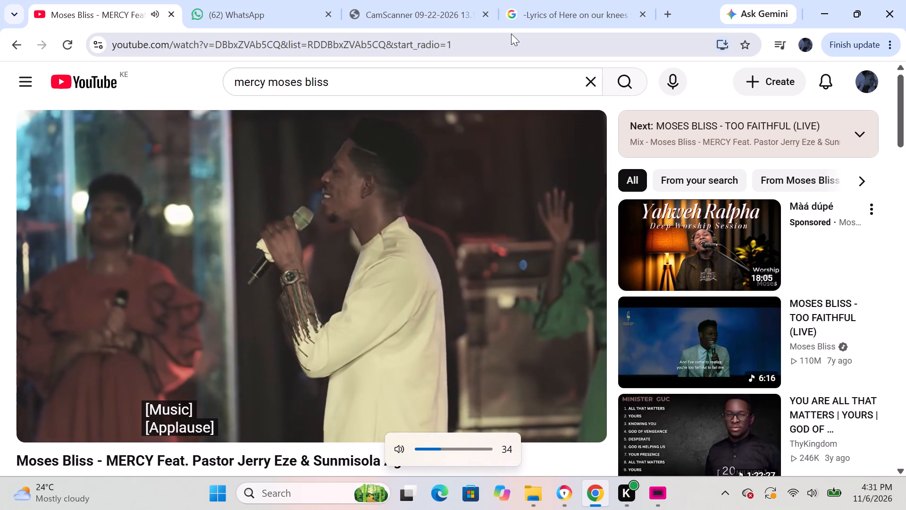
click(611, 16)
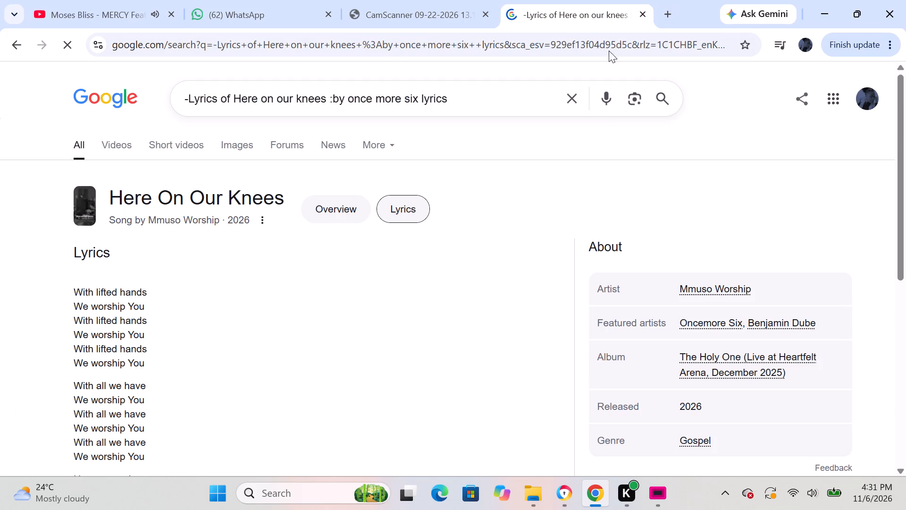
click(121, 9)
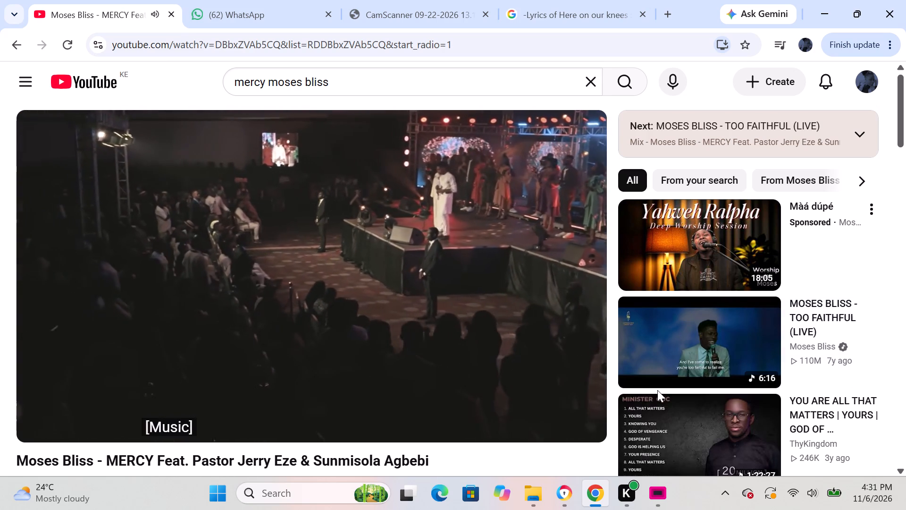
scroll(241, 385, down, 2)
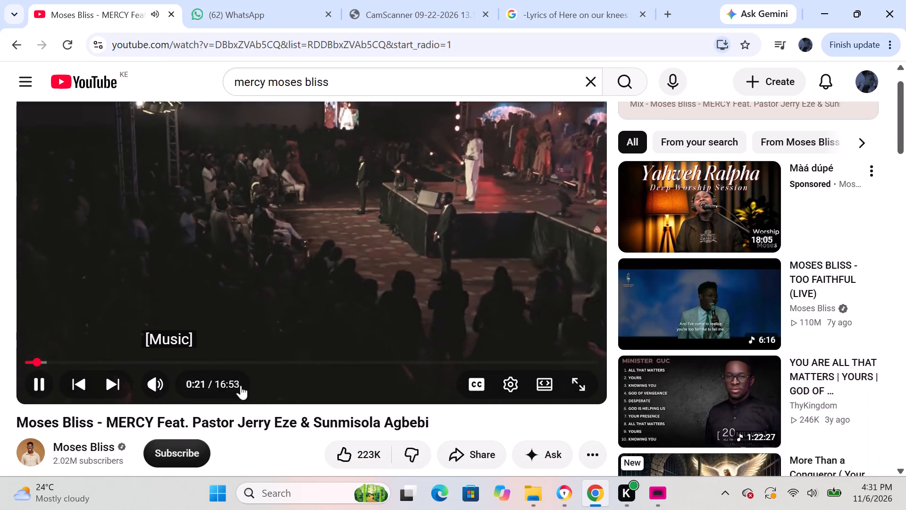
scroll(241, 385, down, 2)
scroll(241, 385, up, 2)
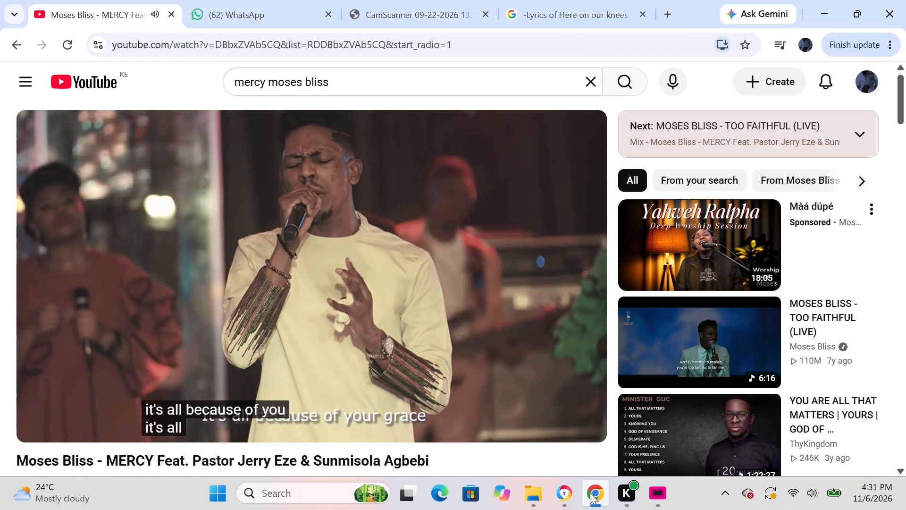
Switch to FreeShow and start an export of the current project, 11/06/26.
click(664, 485)
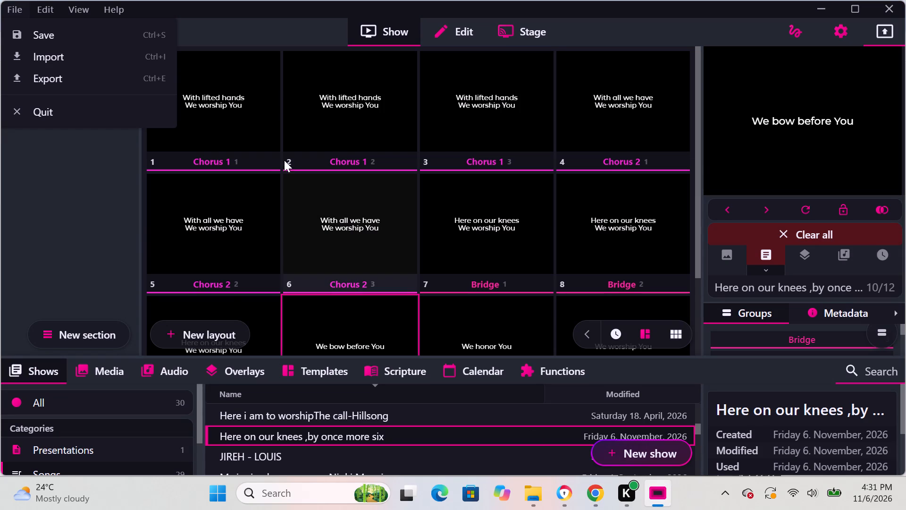
click(47, 75)
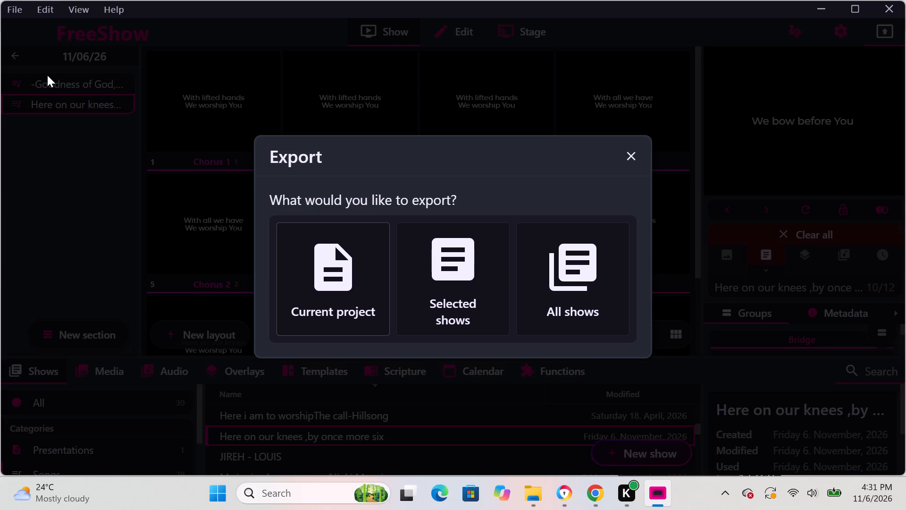
click(294, 271)
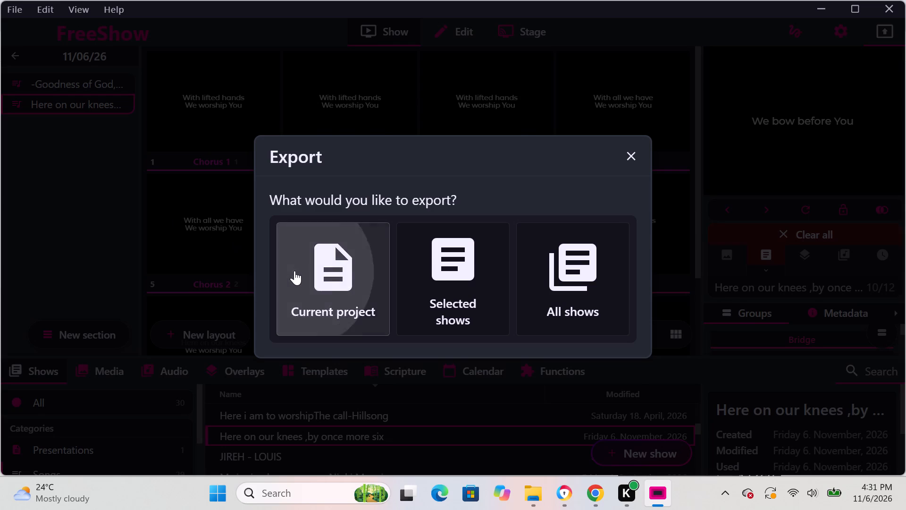
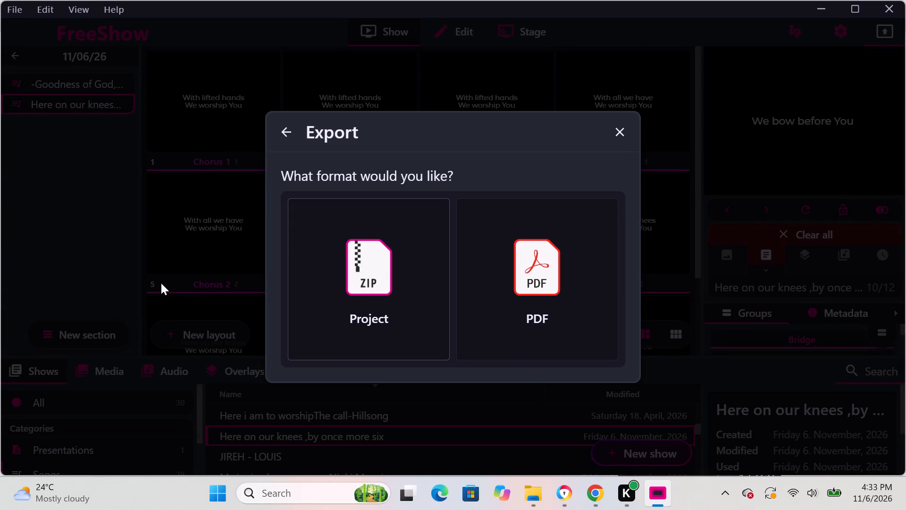
Choose PDF as the export format for the current project.
click(532, 265)
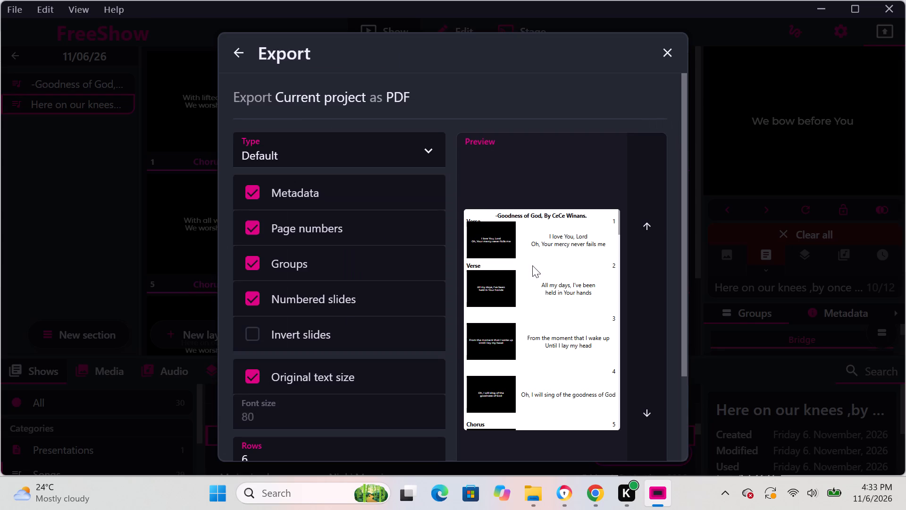
Examine the PDF preview of the "Goodness of God" show through to its last page and return to the first page.
triple_click(651, 412)
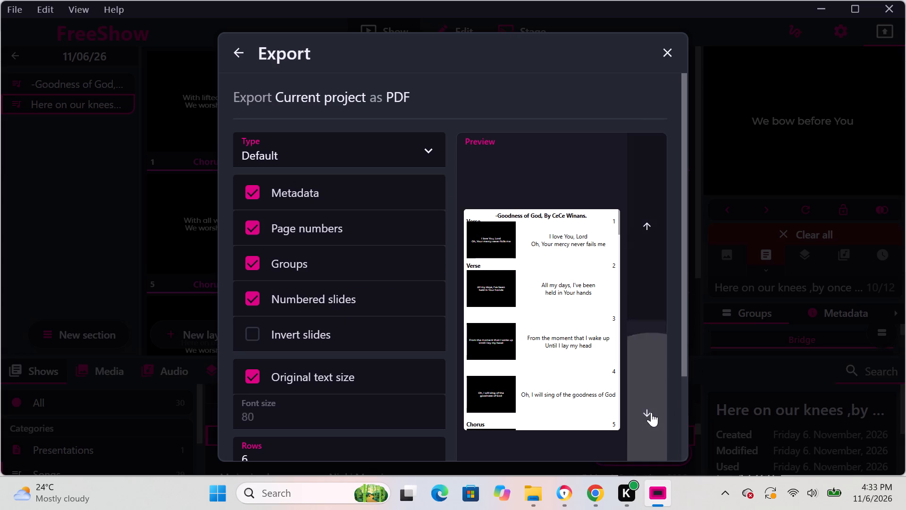
double_click(651, 412)
triple_click(651, 412)
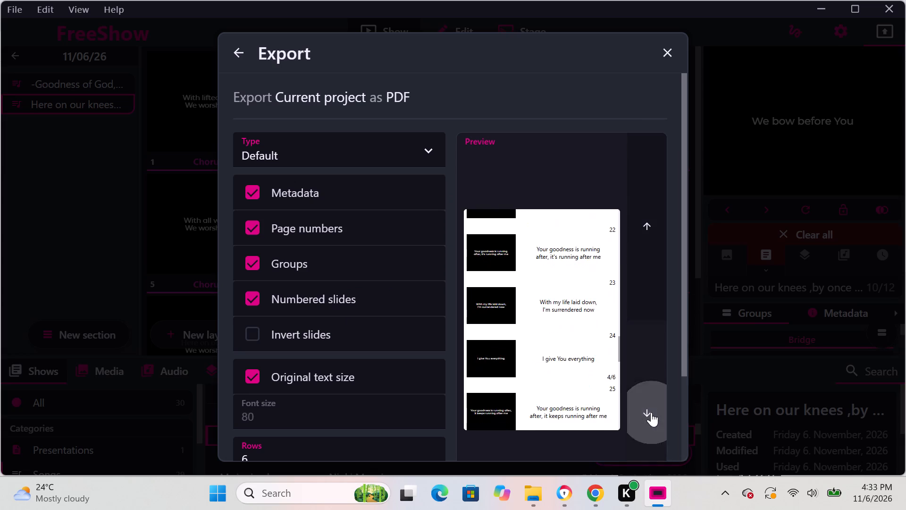
triple_click(651, 412)
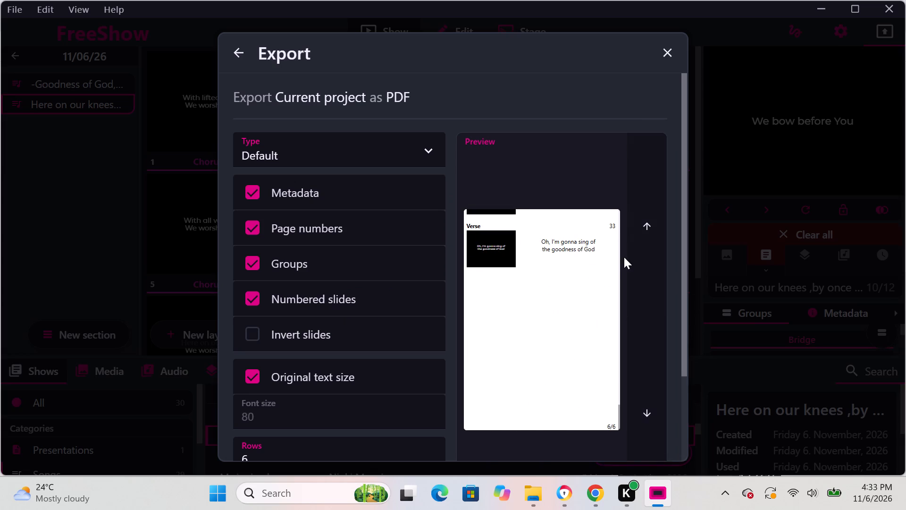
drag(643, 225, 643, 220)
triple_click(643, 220)
triple_click(643, 220)
click(643, 220)
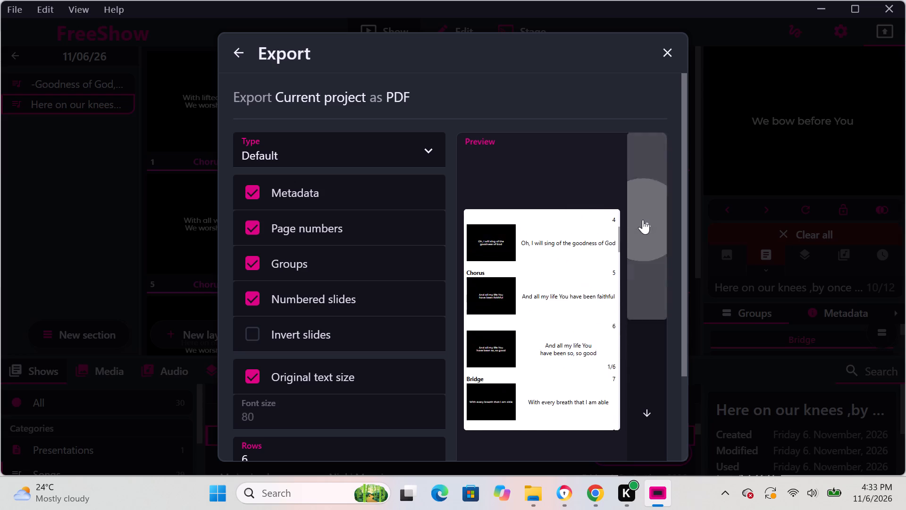
drag(643, 220, 649, 223)
triple_click(649, 223)
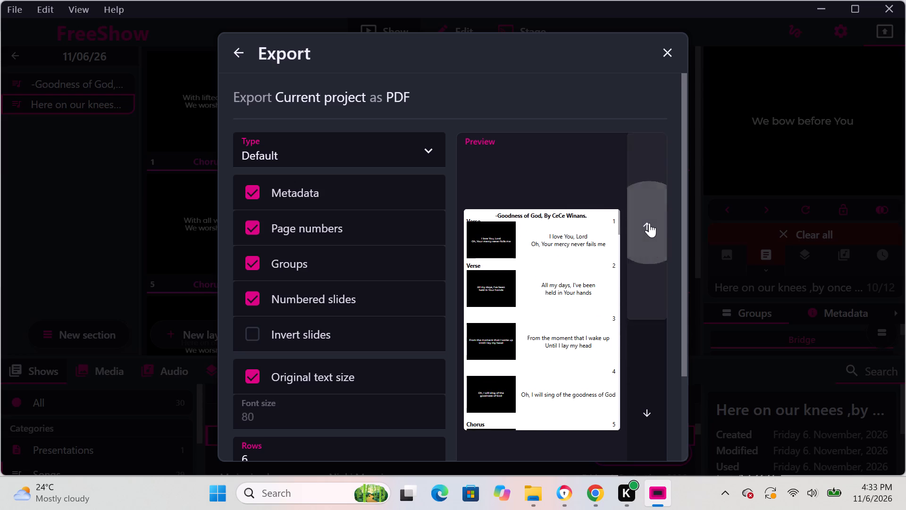
triple_click(649, 223)
triple_click(649, 223)
triple_click(649, 223)
click(649, 223)
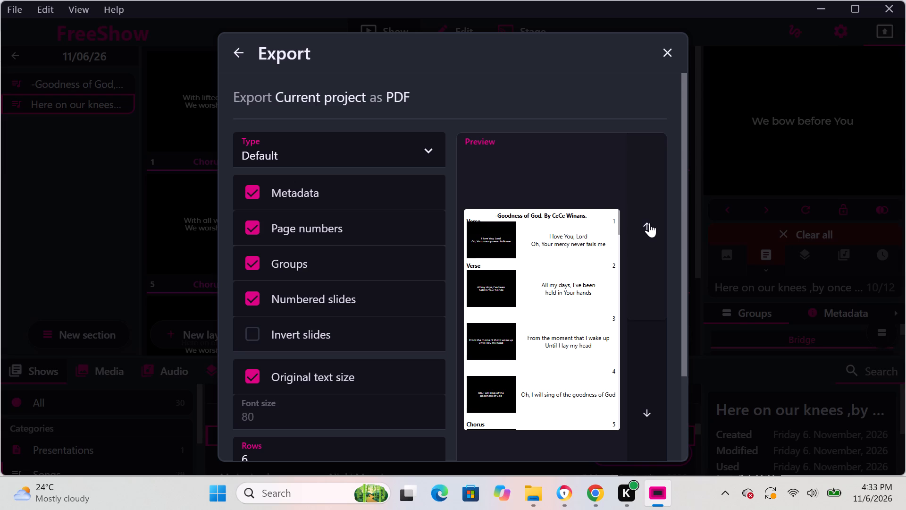
Review the PDF export options, from type and metadata down to text size, rows and columns.
scroll(416, 301, down, 1)
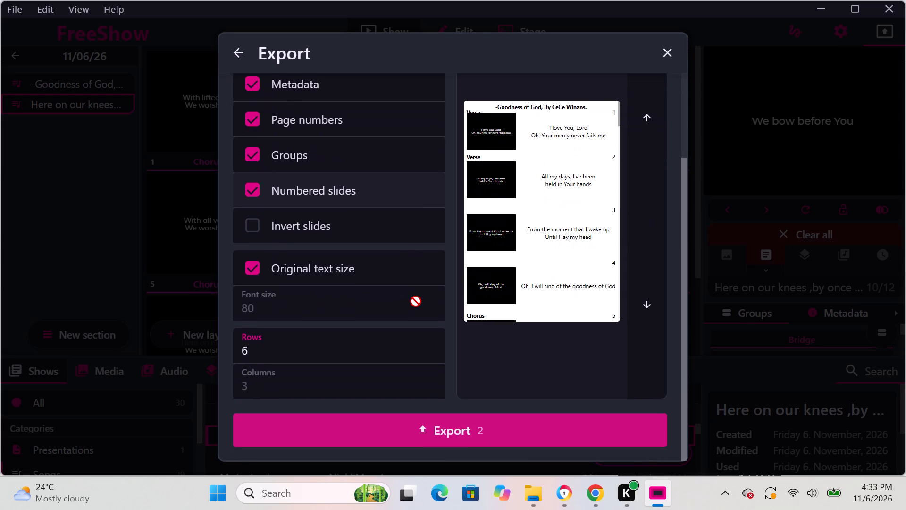
scroll(416, 301, down, 3)
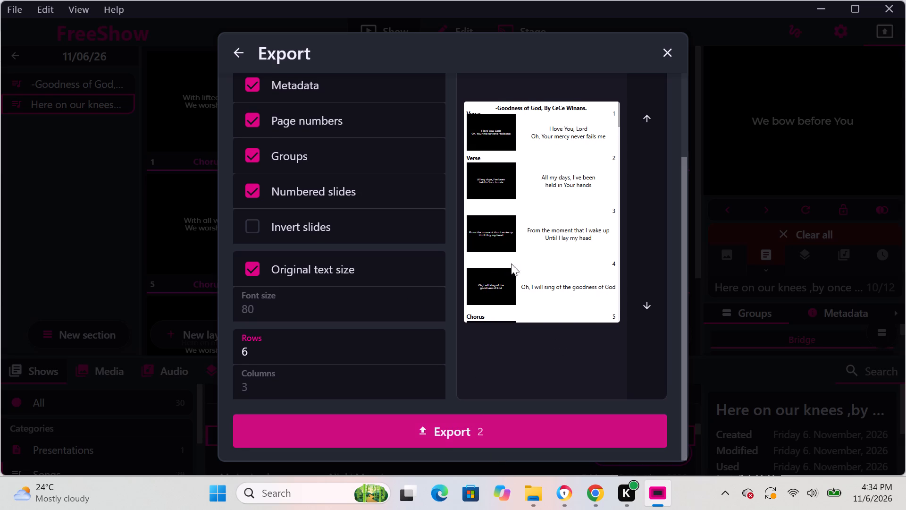
scroll(527, 232, up, 4)
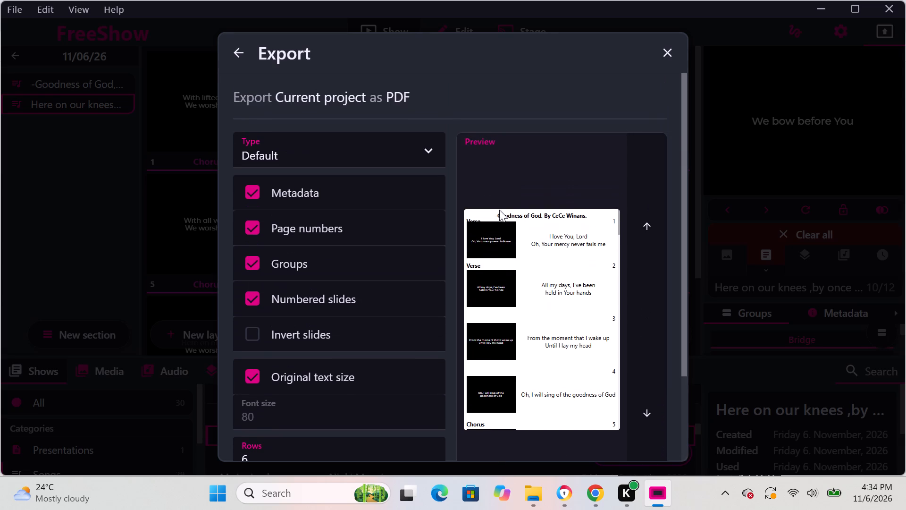
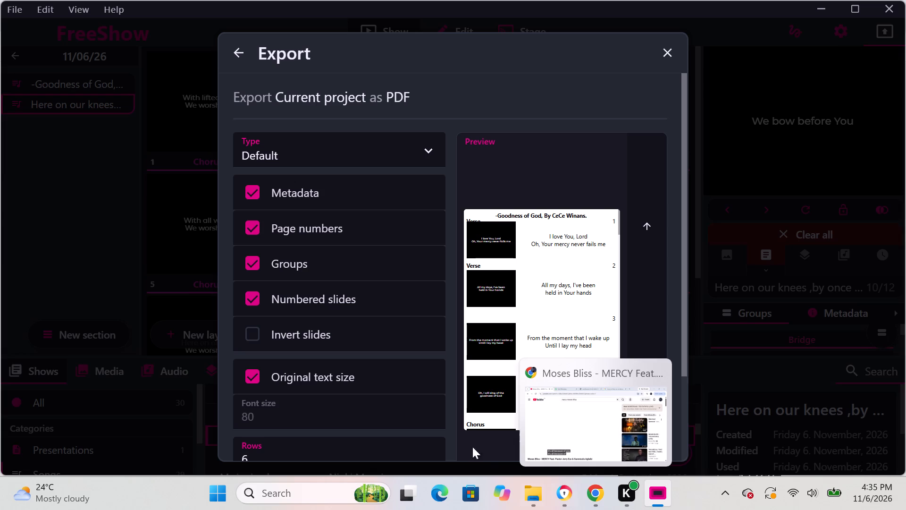
Export the current project's two shows as PDF with the Default type and the existing options.
scroll(455, 374, up, 1)
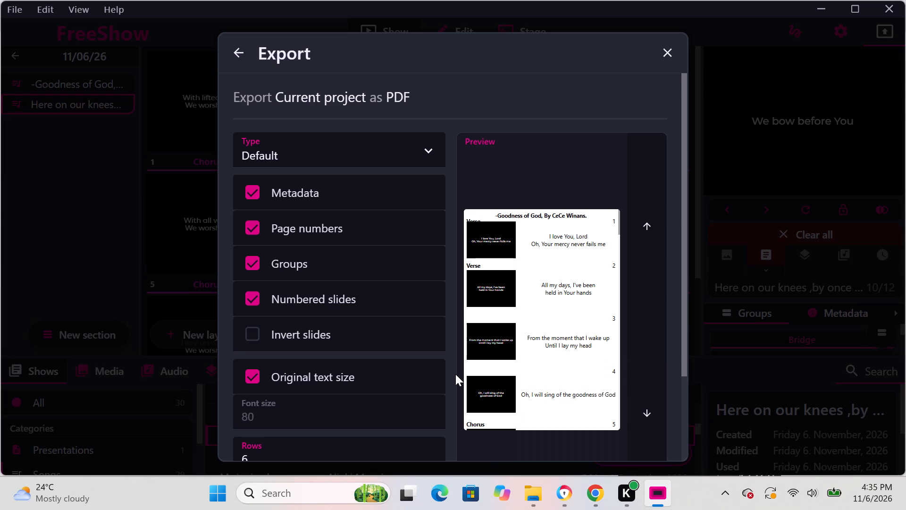
scroll(455, 374, down, 2)
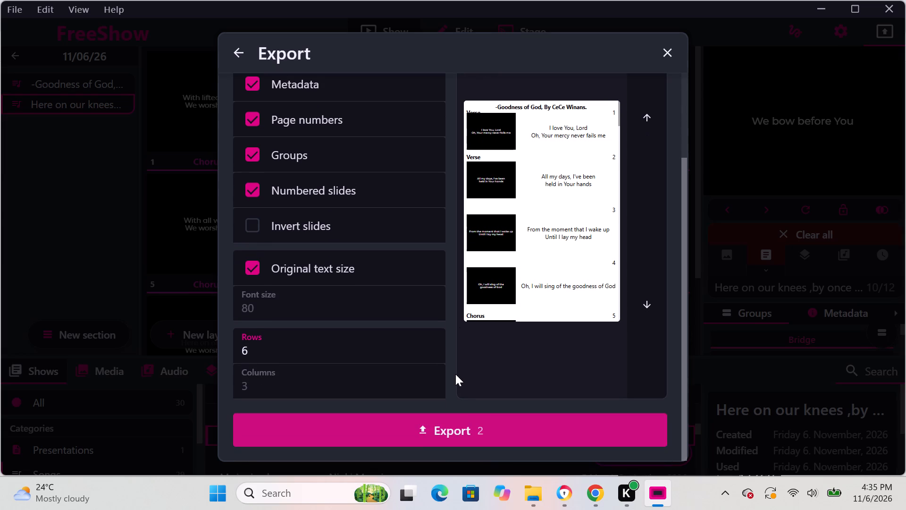
click(476, 442)
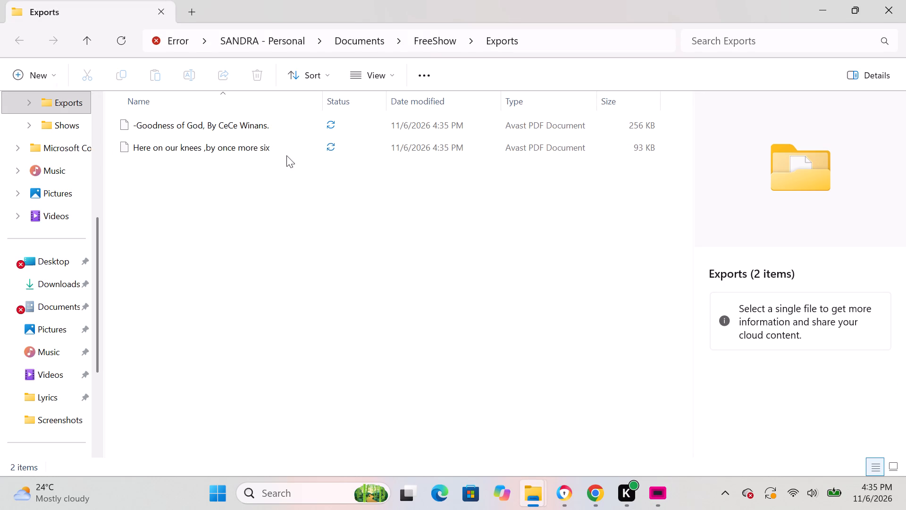
Open the exported "-Goodness of God, By CeCe Winans." PDF from the Exports folder in Google Chrome.
double_click(280, 127)
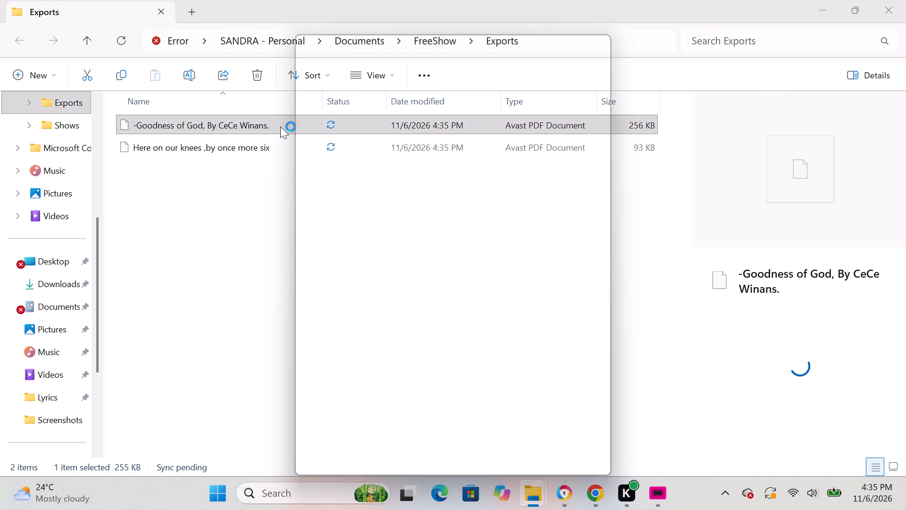
click(368, 160)
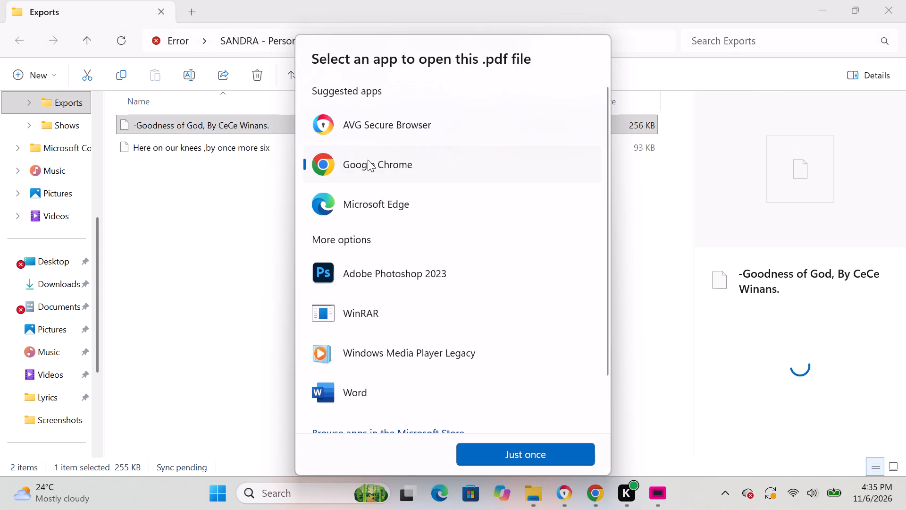
double_click(368, 160)
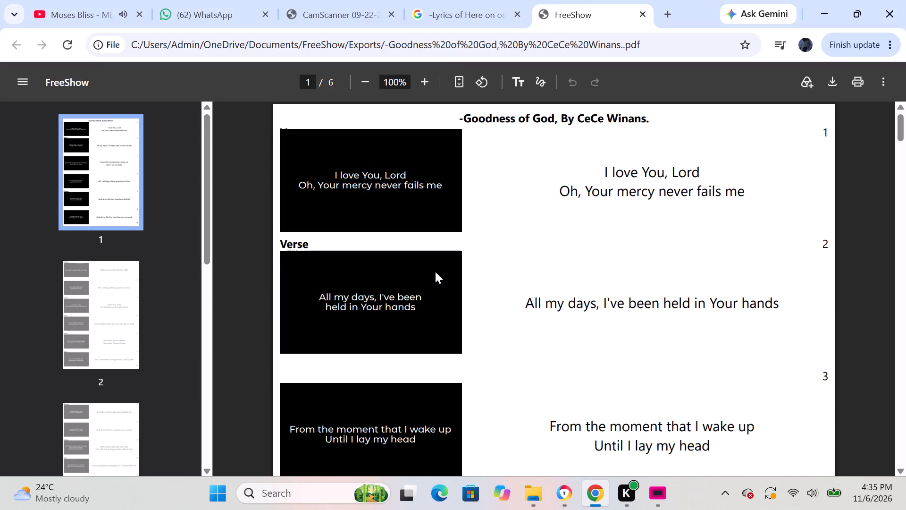
Examine the exported "Goodness of God" PDF through to its last page, return to the first page and close it.
scroll(435, 272, down, 4)
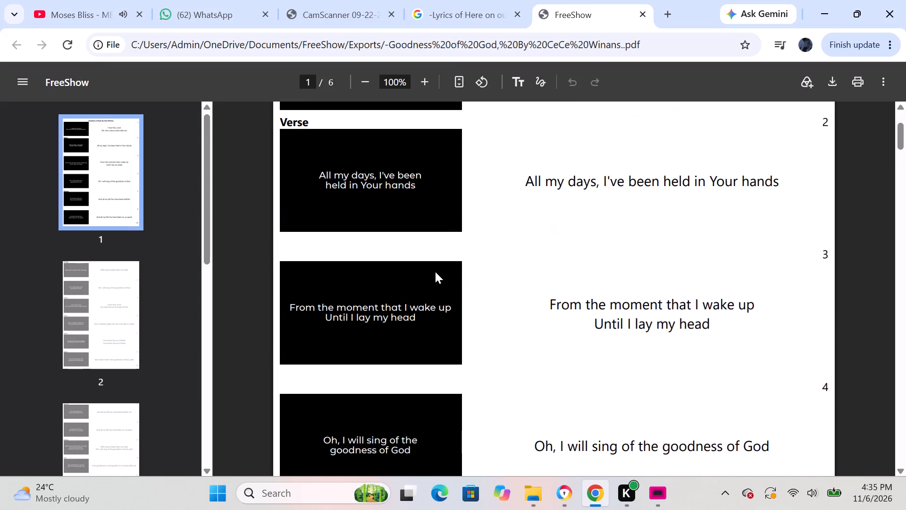
scroll(435, 272, down, 8)
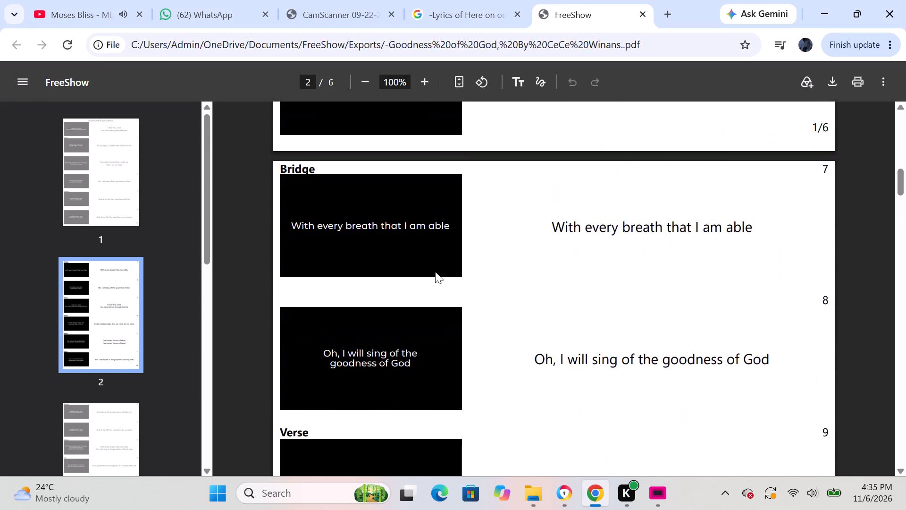
scroll(435, 272, down, 12)
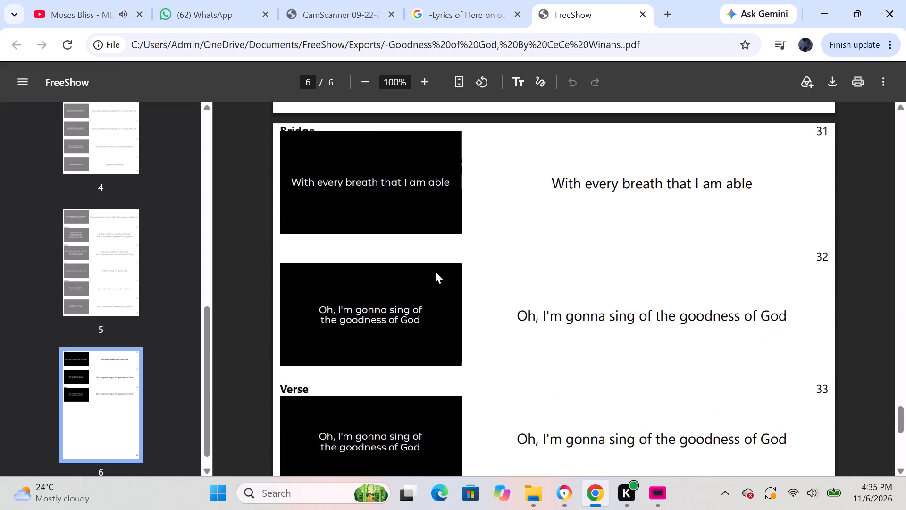
scroll(435, 272, down, 12)
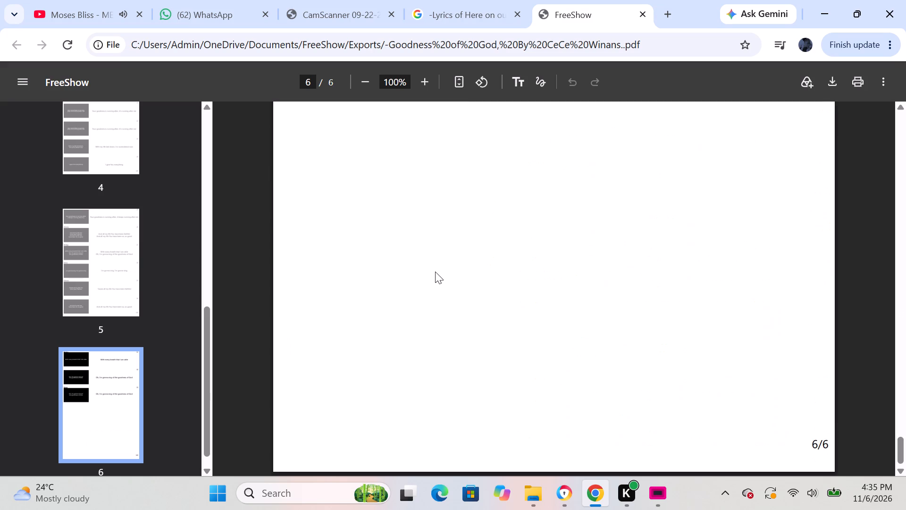
scroll(435, 272, up, 5)
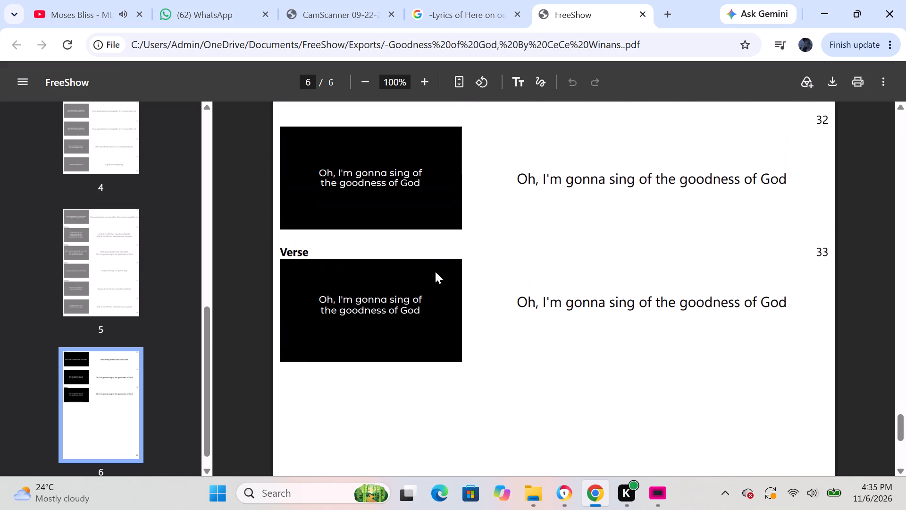
scroll(435, 272, up, 4)
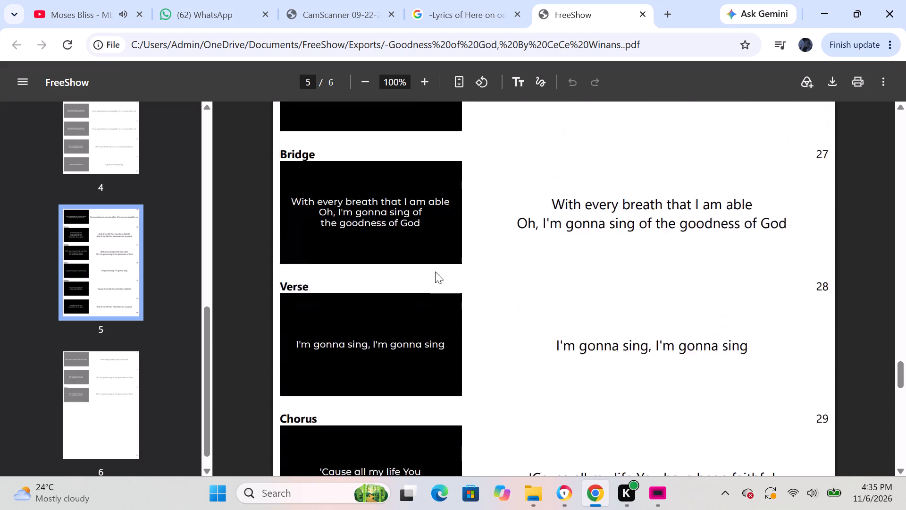
scroll(435, 272, up, 19)
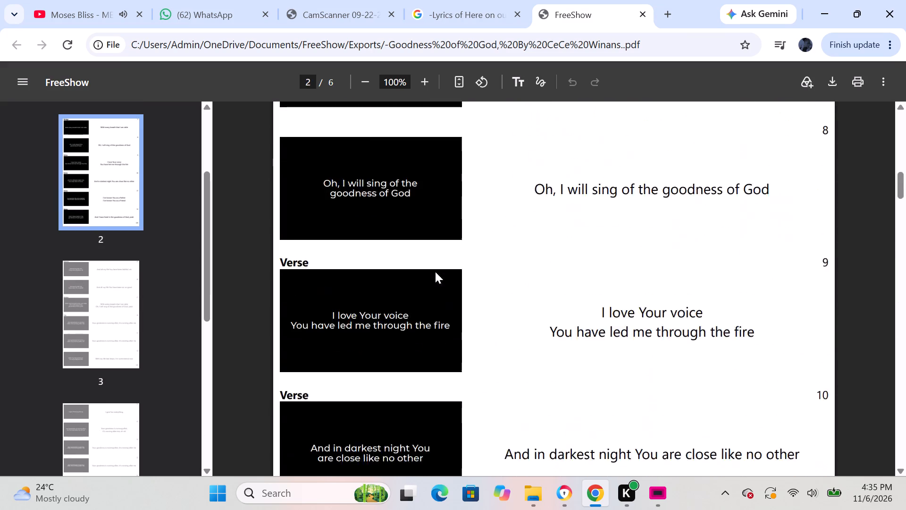
scroll(435, 272, up, 7)
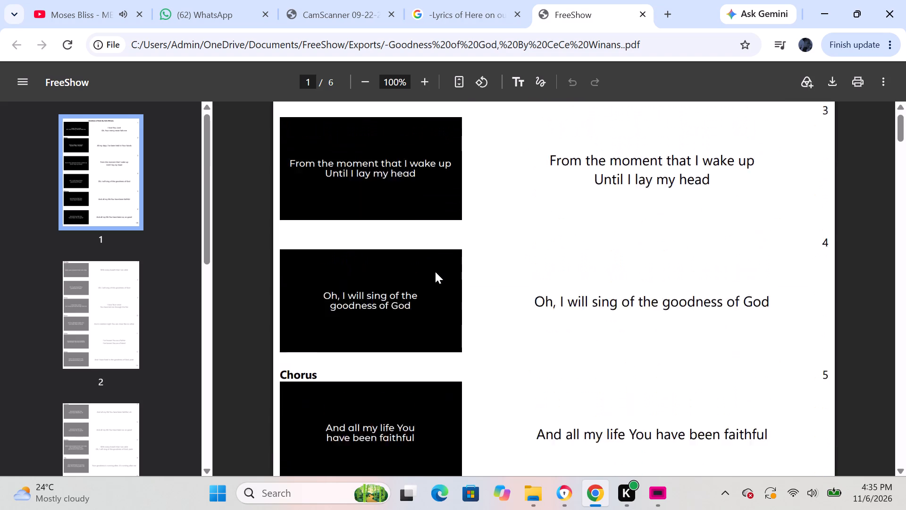
scroll(435, 272, up, 8)
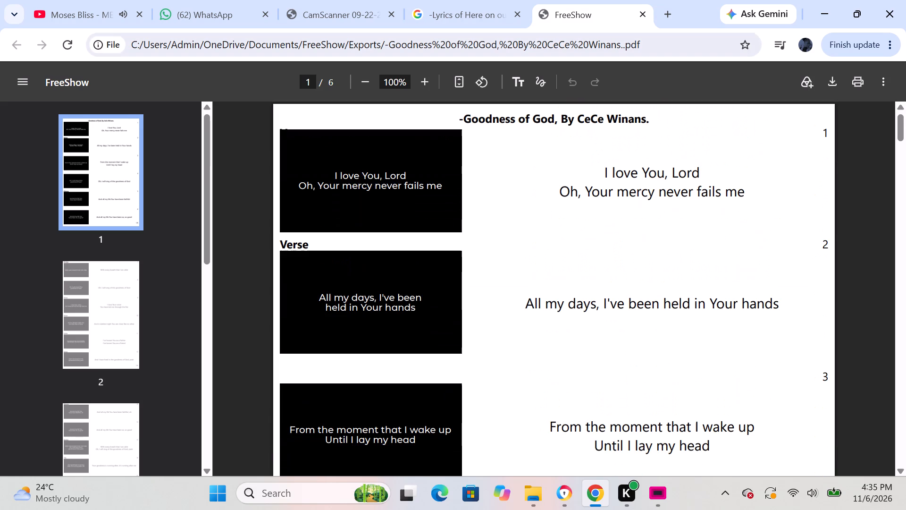
click(644, 8)
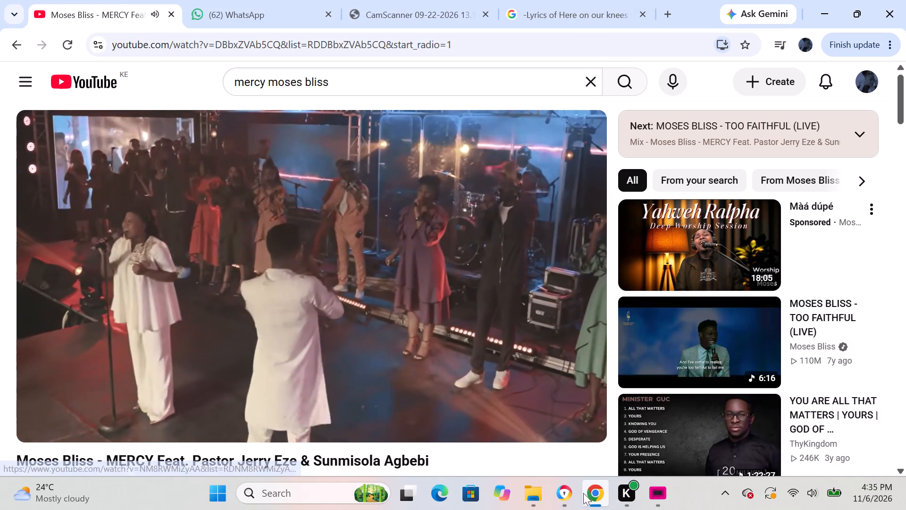
Open the exported "Here on our knees ,by once more six" PDF in Word, converting it to an editable document, and close it.
click(535, 497)
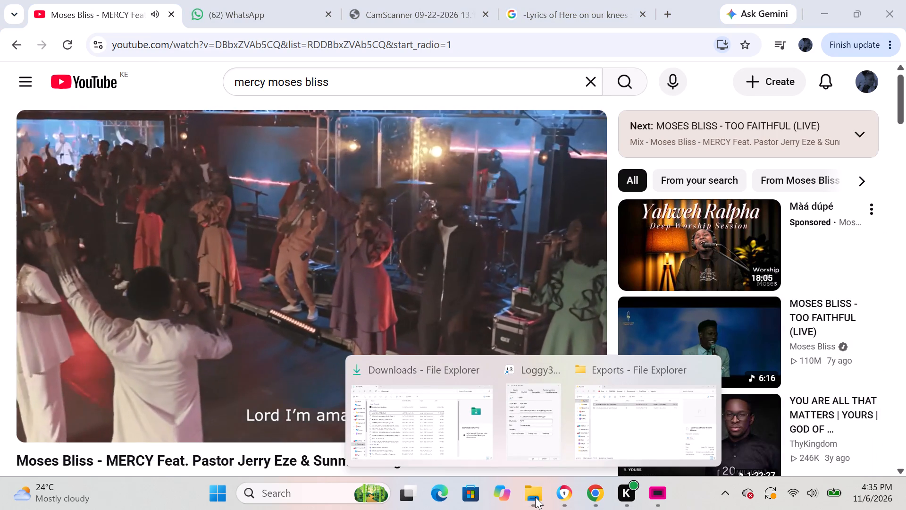
click(638, 408)
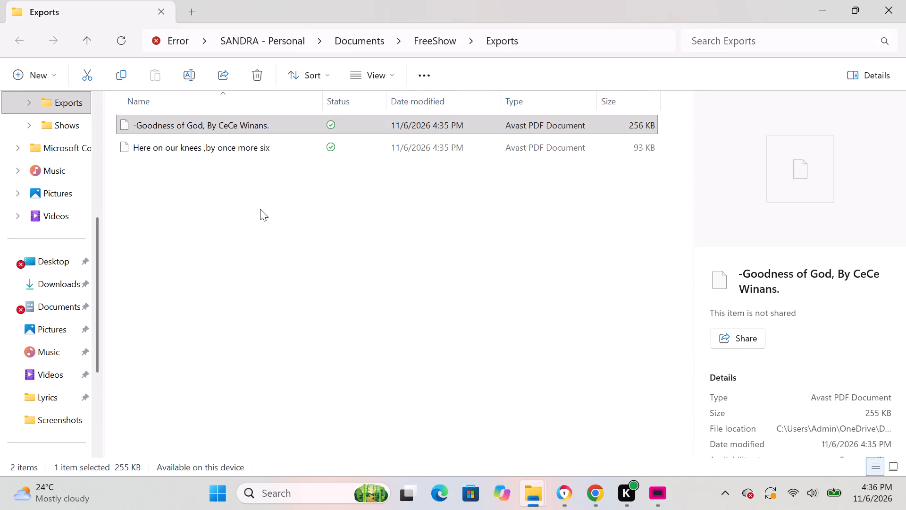
scroll(58, 152, up, 1)
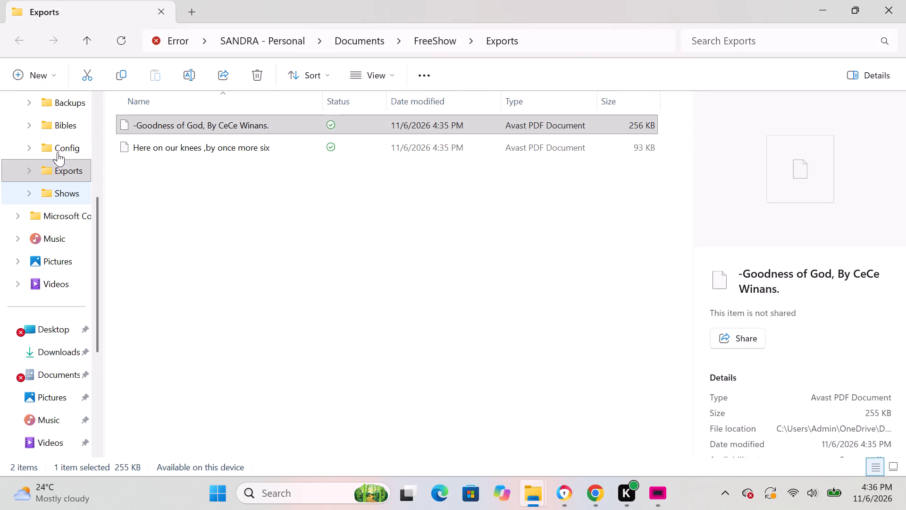
scroll(58, 152, up, 1)
double_click(151, 141)
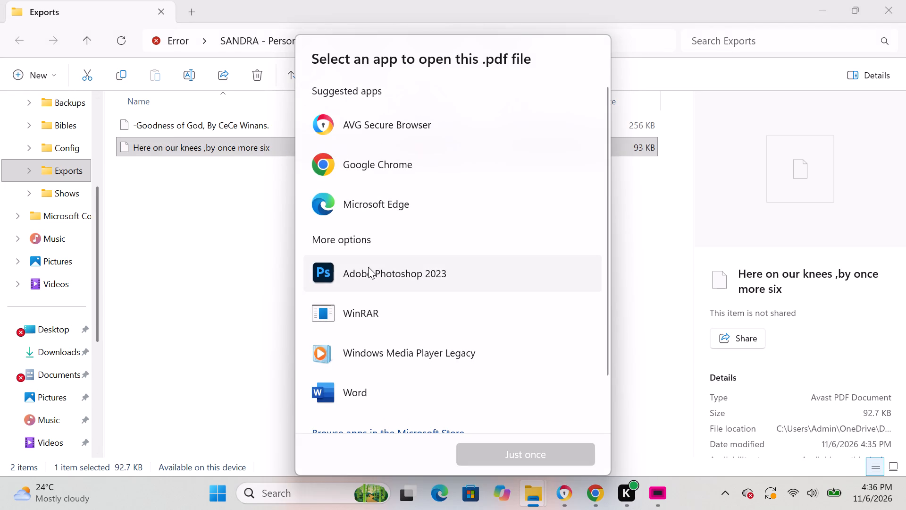
double_click(373, 398)
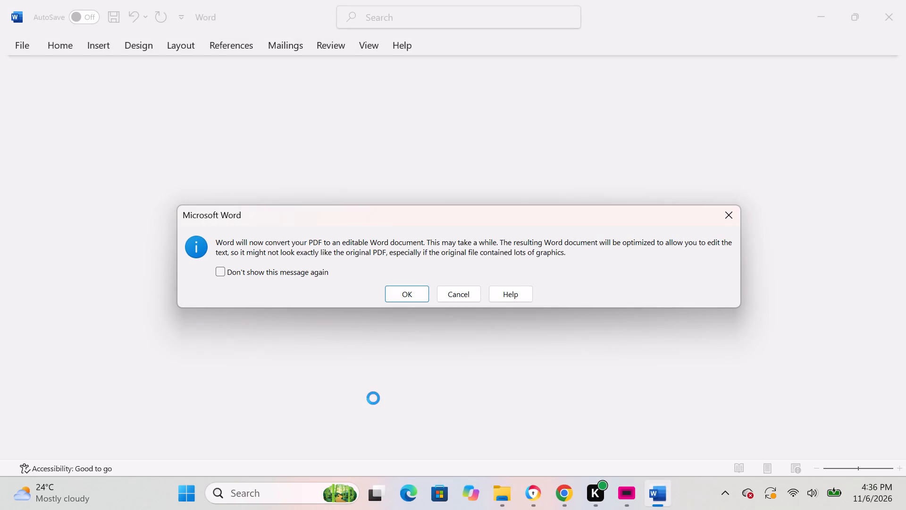
click(419, 294)
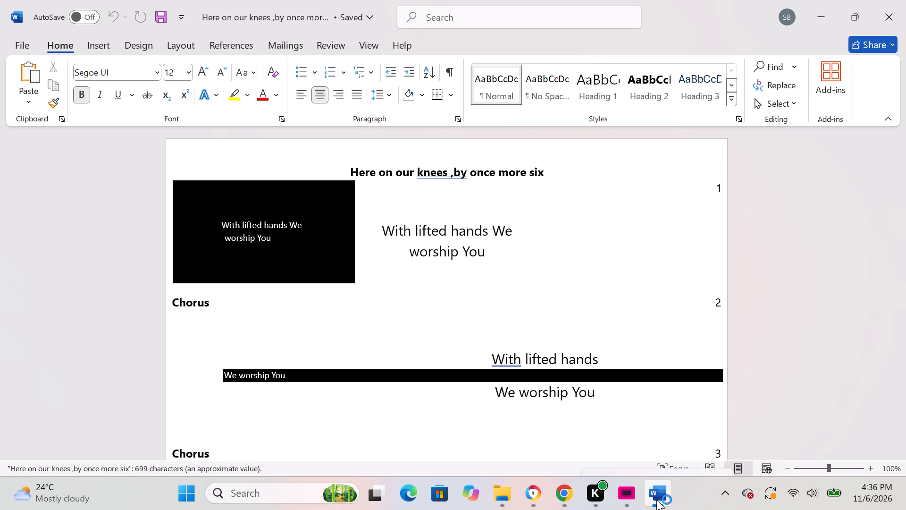
click(718, 376)
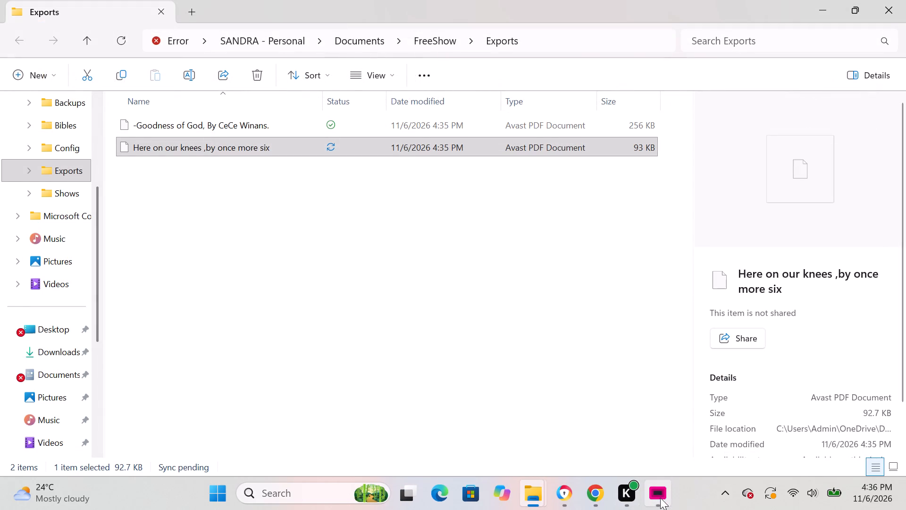
Switch back to FreeShow and start another export of the current project in PDF format.
click(660, 498)
click(480, 270)
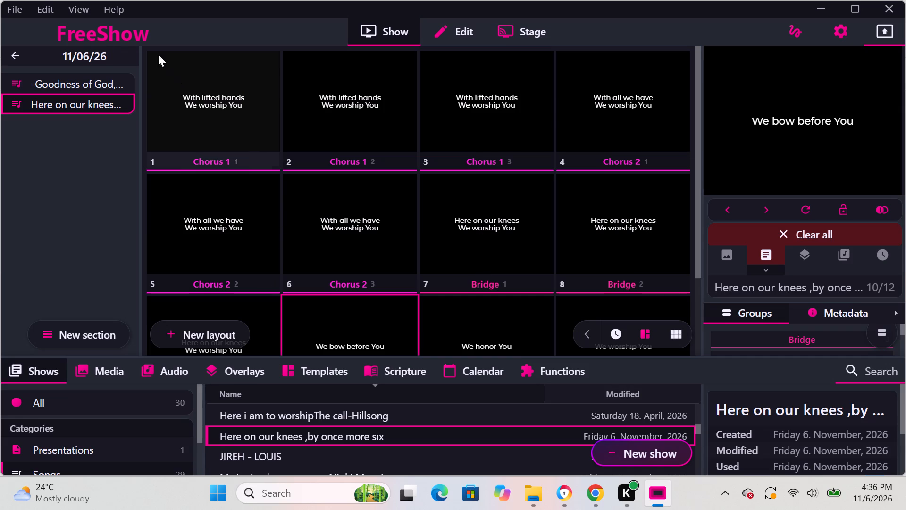
click(15, 6)
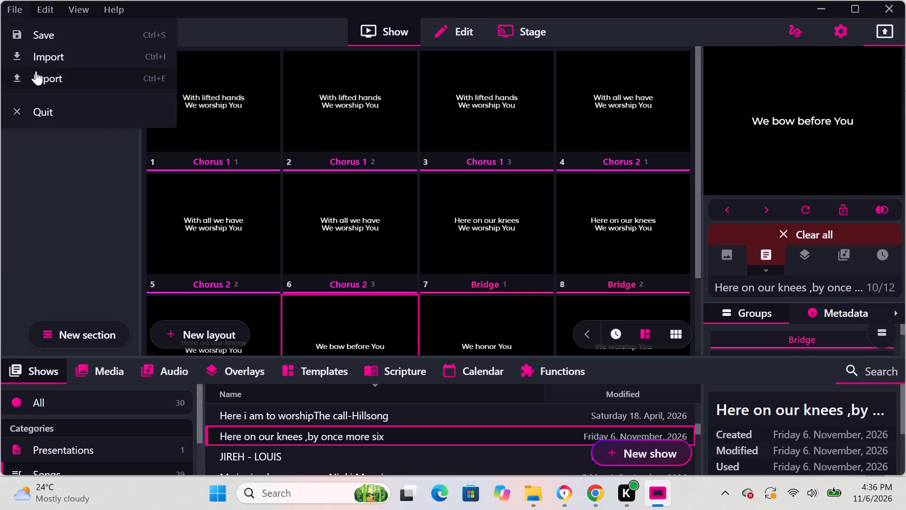
click(36, 72)
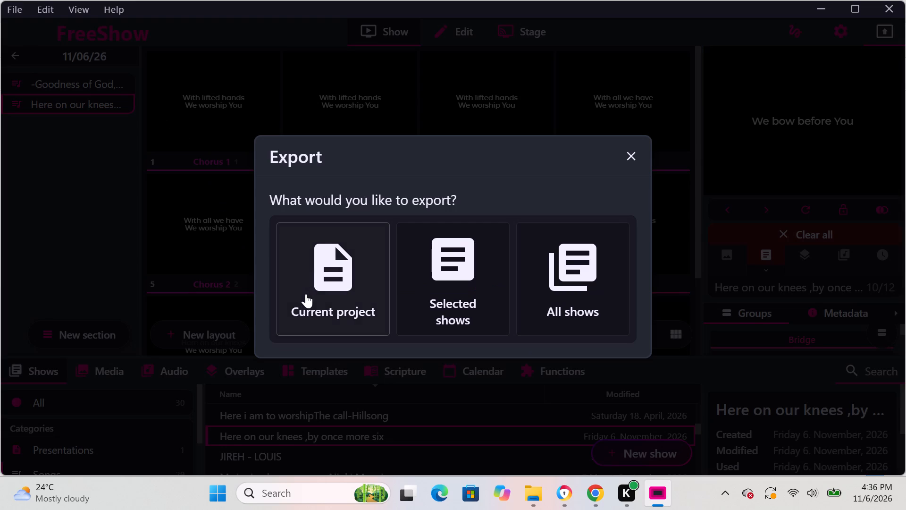
click(306, 293)
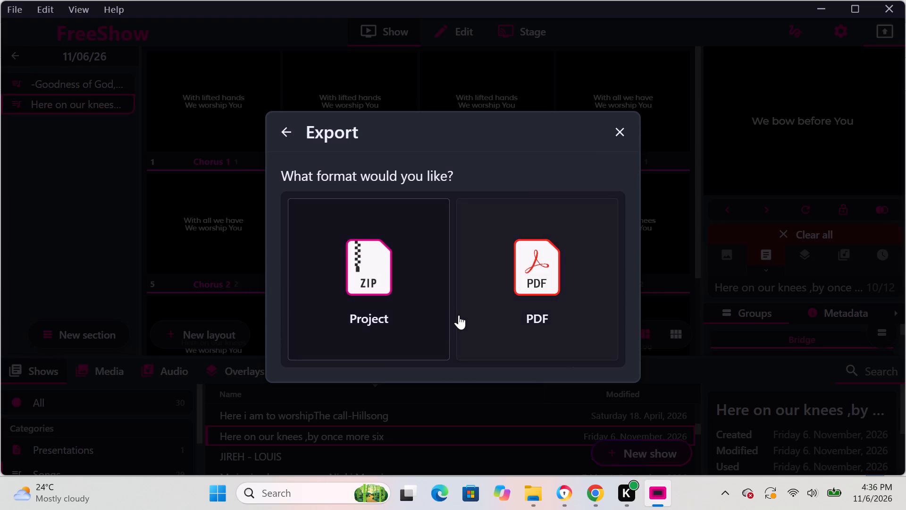
click(479, 319)
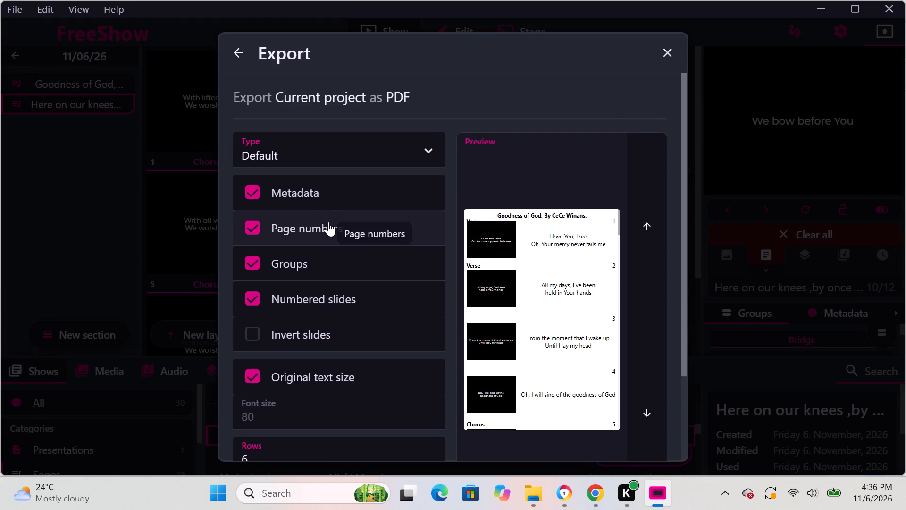
Set the PDF export type to Plain text and turn off metadata, page numbers, groups and numbered slides.
click(431, 144)
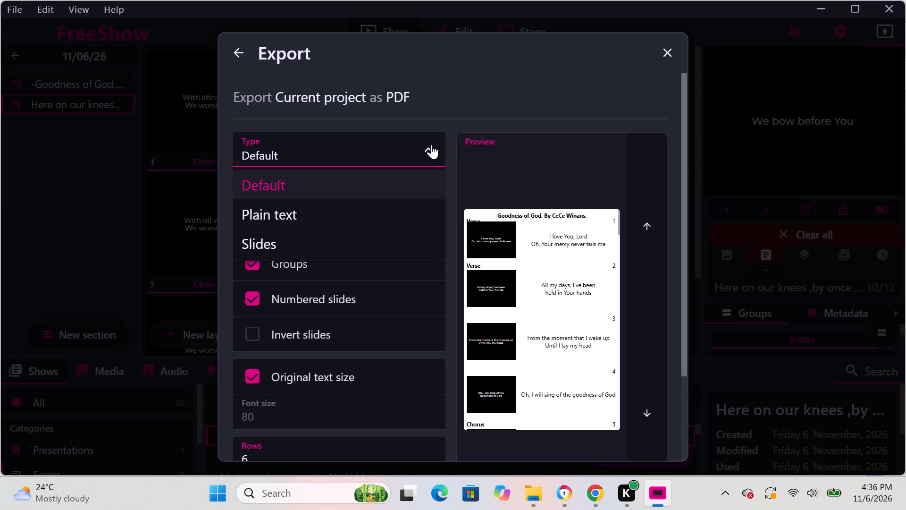
click(310, 216)
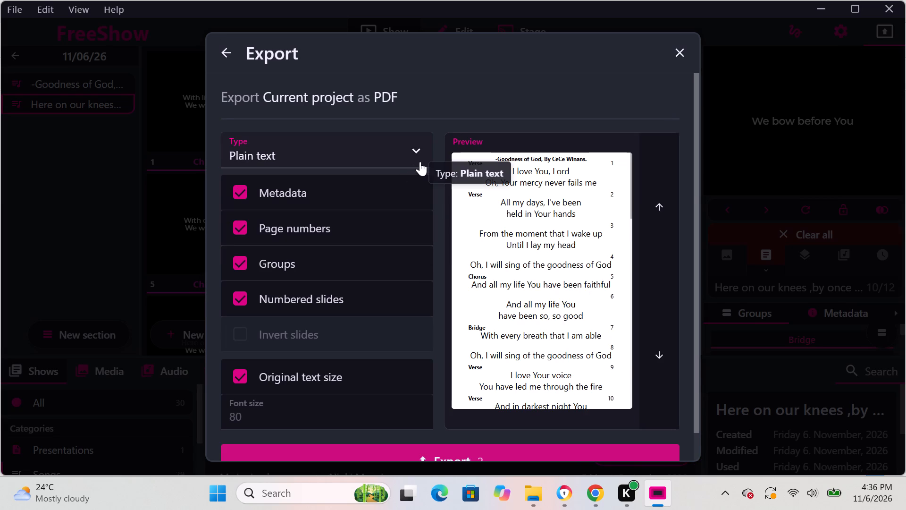
click(377, 202)
click(376, 225)
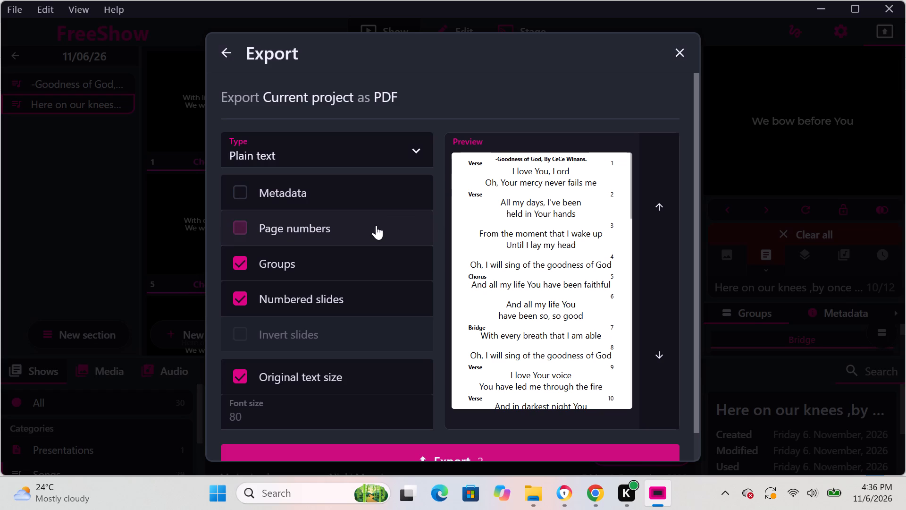
click(376, 252)
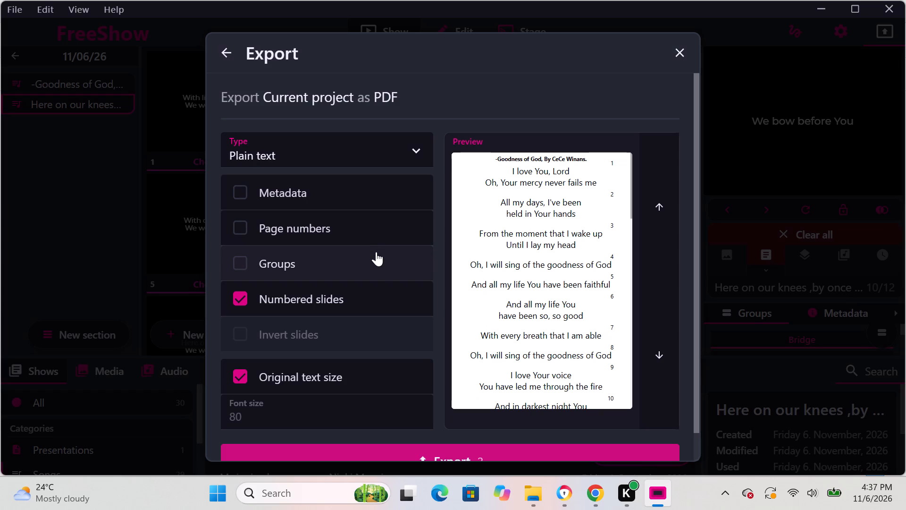
click(377, 273)
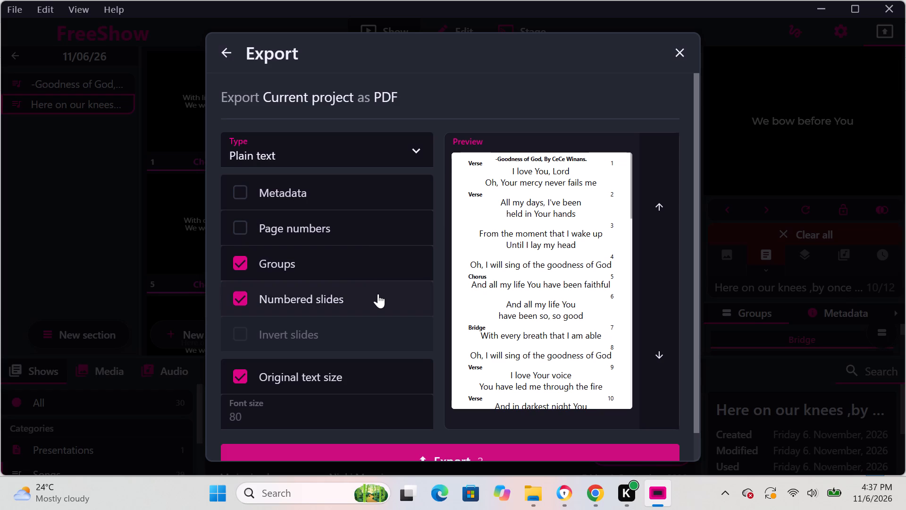
click(378, 294)
click(377, 264)
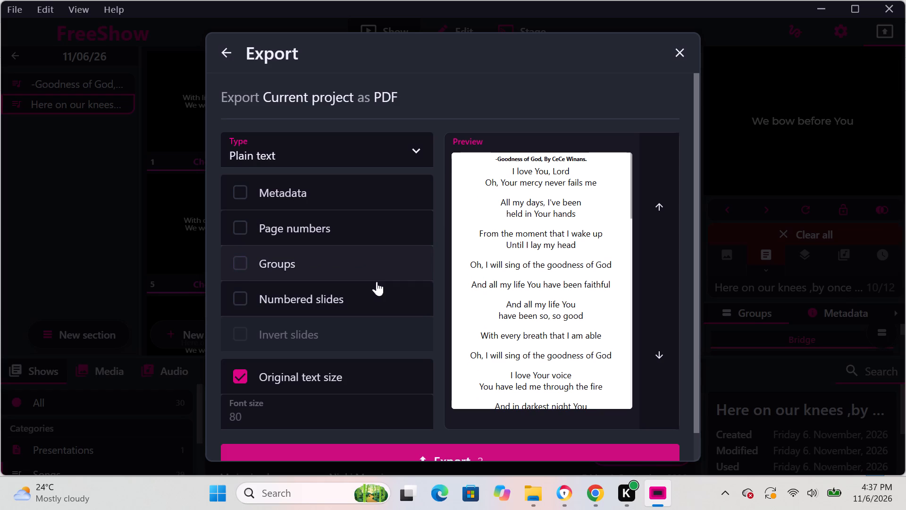
scroll(370, 342, down, 2)
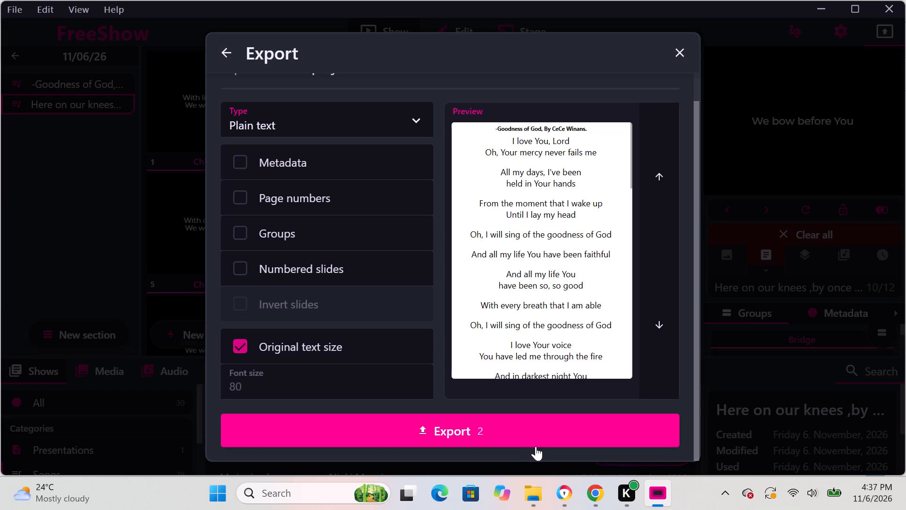
Turn on Groups for the plain-text PDF export.
click(329, 235)
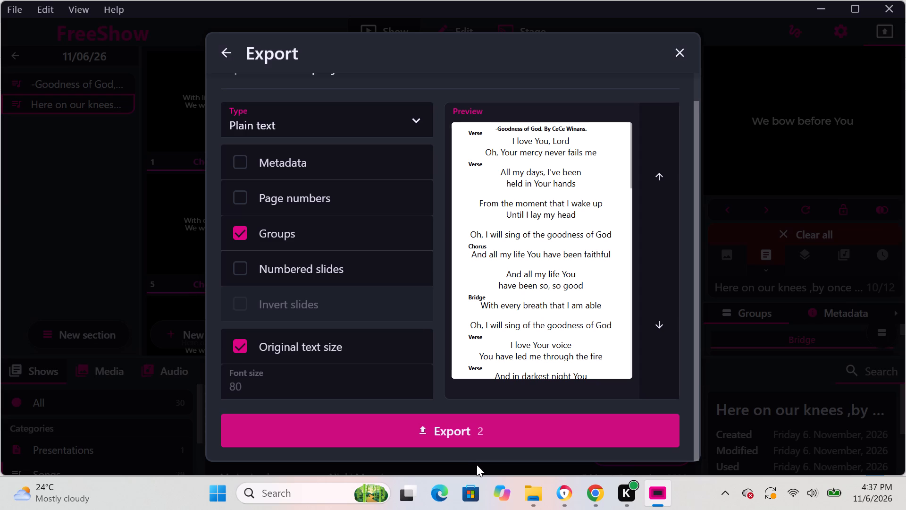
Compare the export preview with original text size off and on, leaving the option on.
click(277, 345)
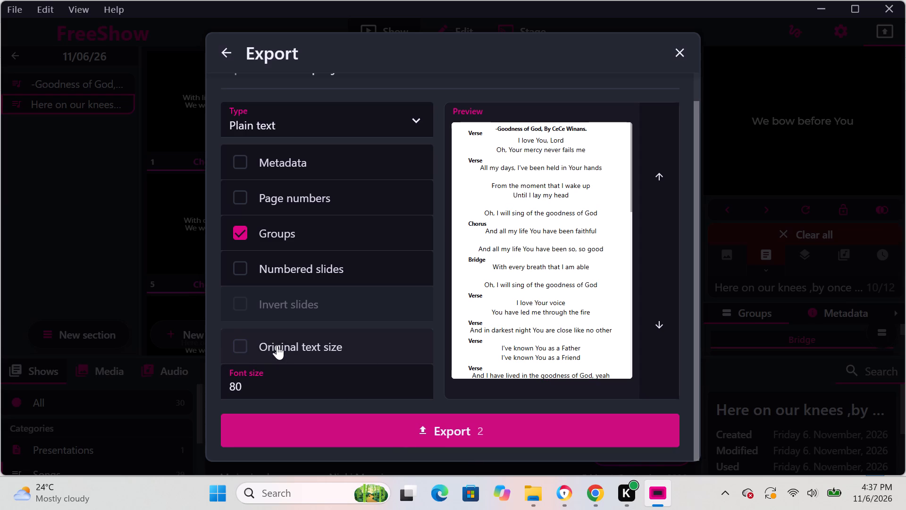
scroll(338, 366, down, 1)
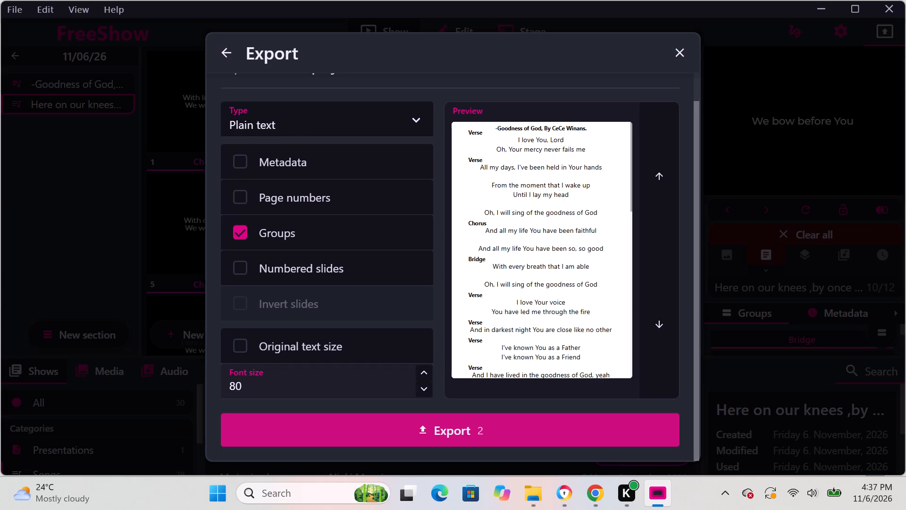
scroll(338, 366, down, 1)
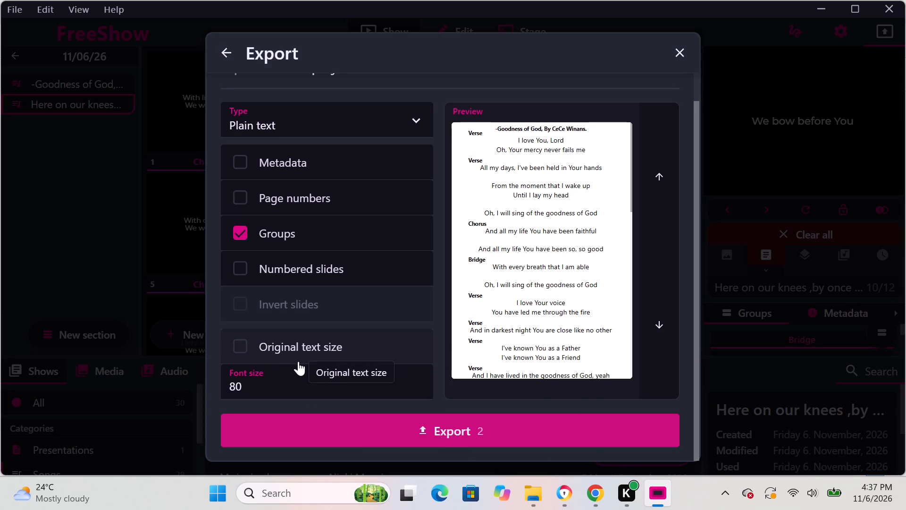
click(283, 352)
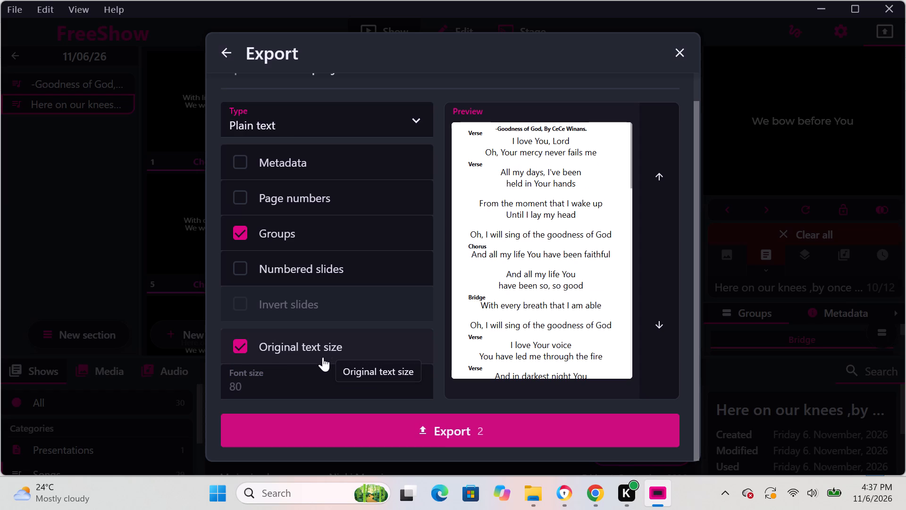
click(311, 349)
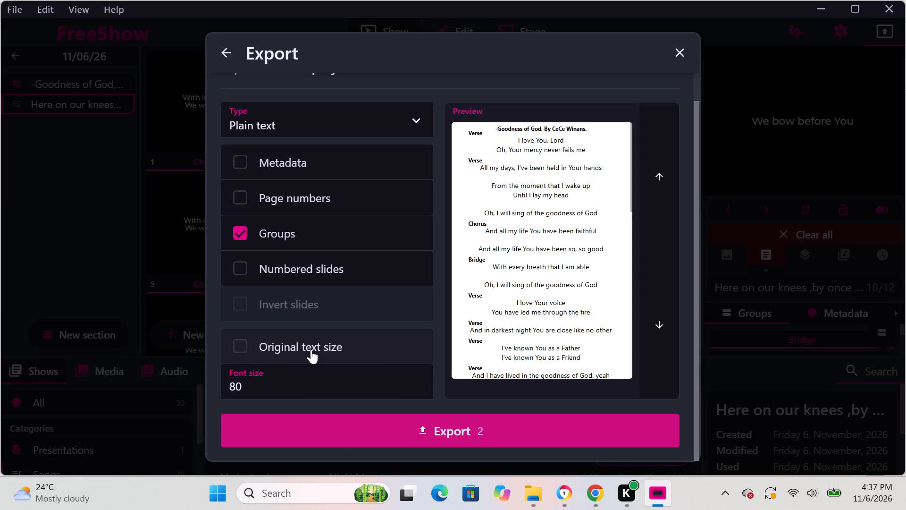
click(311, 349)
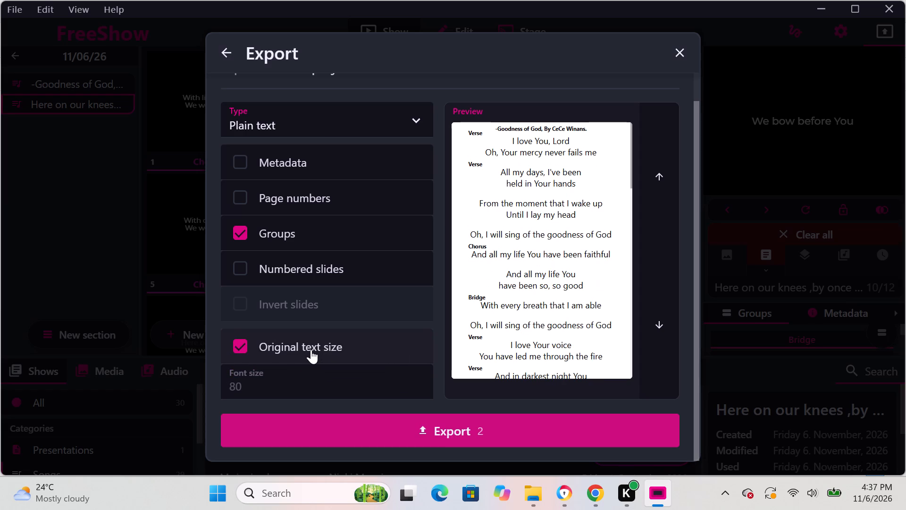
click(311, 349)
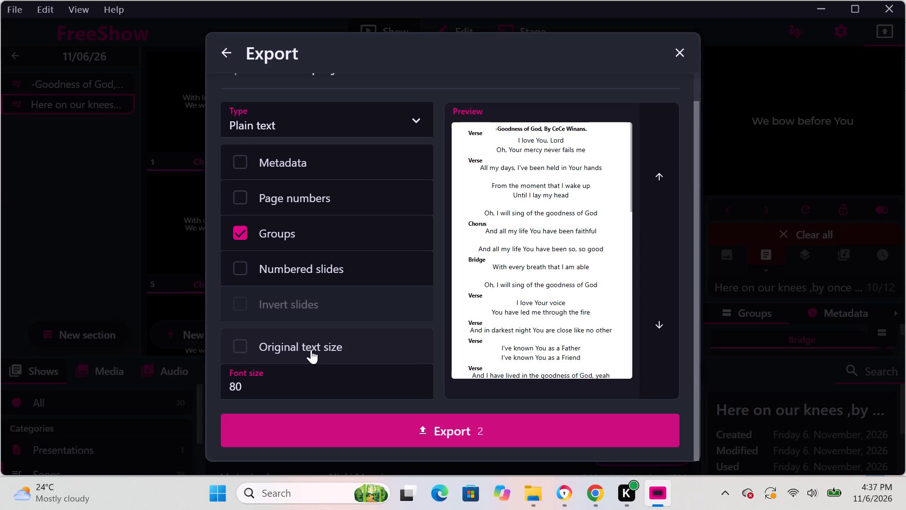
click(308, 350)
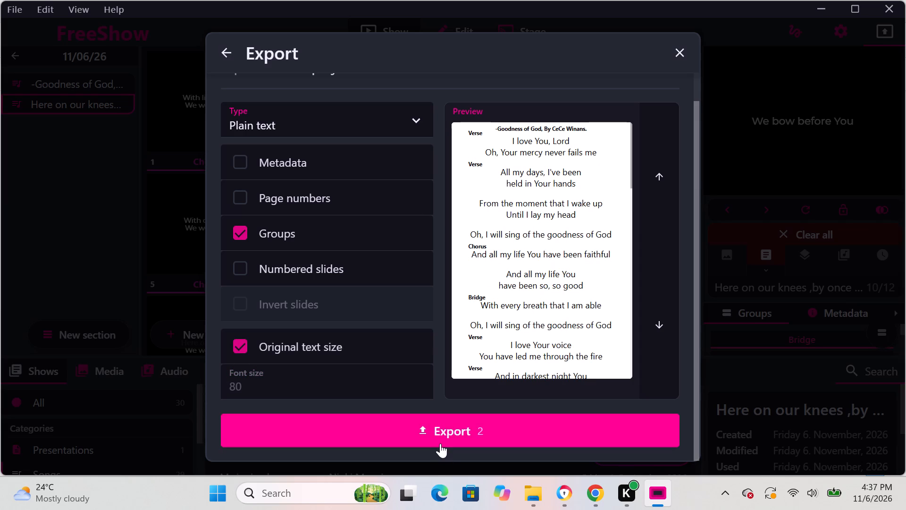
Export the project's two shows as plain-text PDFs and dismiss the completion message.
click(435, 426)
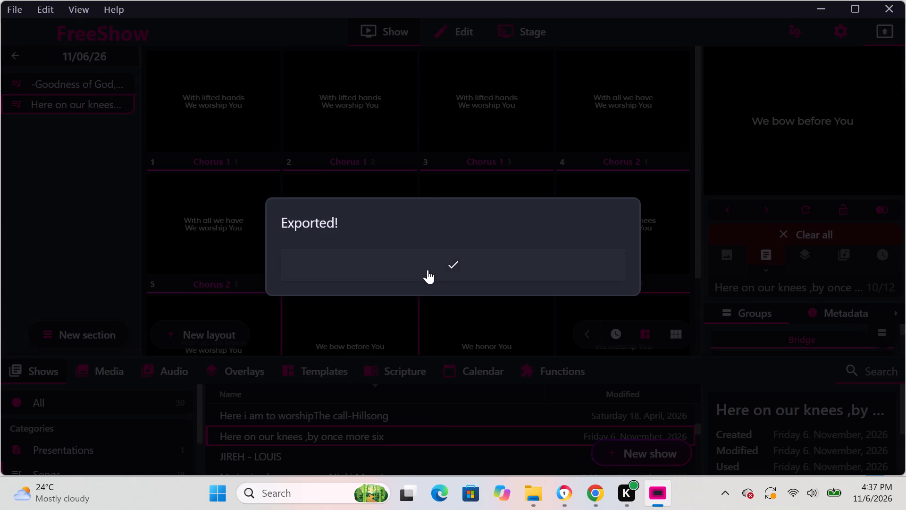
click(428, 270)
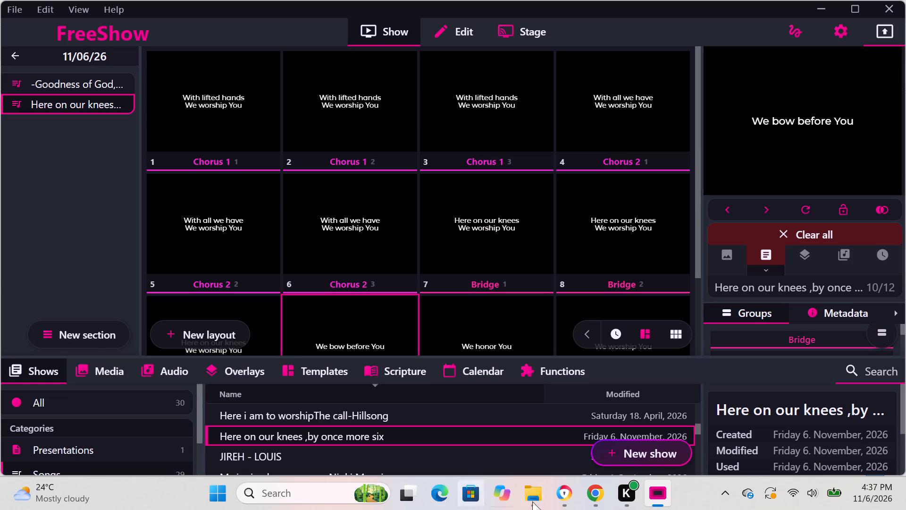
Bring up the leftover Loggy3 Properties window and close it.
click(535, 501)
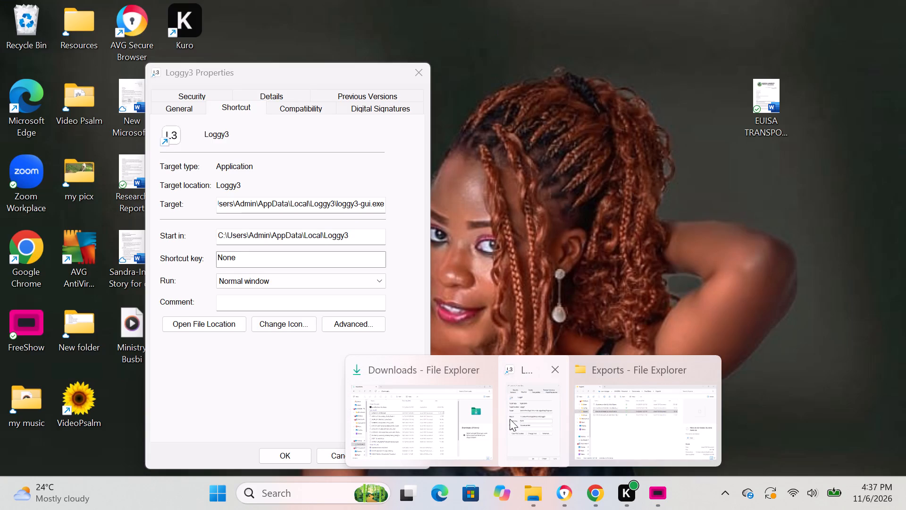
click(510, 419)
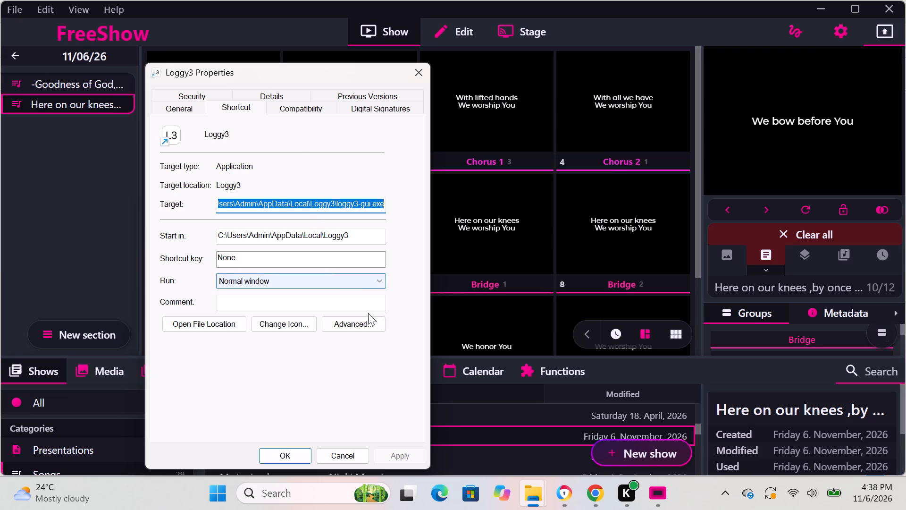
click(385, 419)
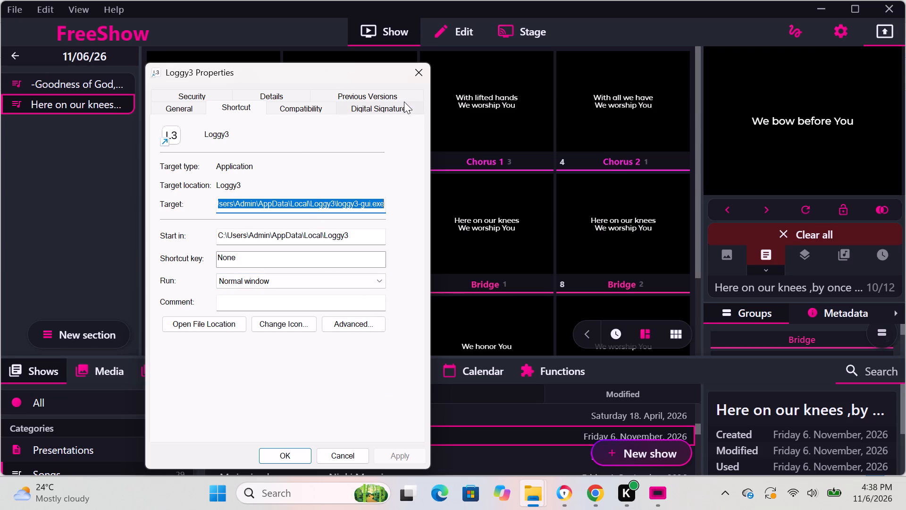
click(421, 66)
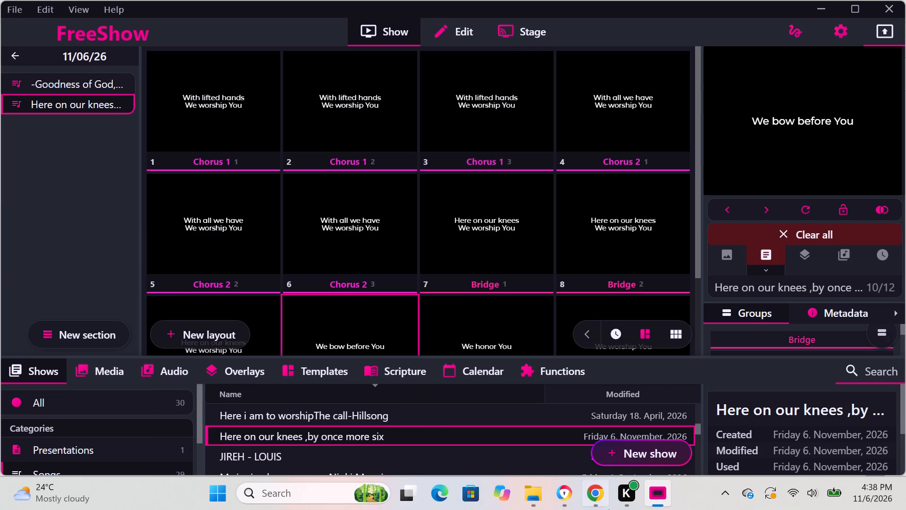
Switch to YouTube in Chrome and play "Neon Adejo-Eze Ebube II/Grace found me (LIVE)" from the suggested videos.
click(584, 433)
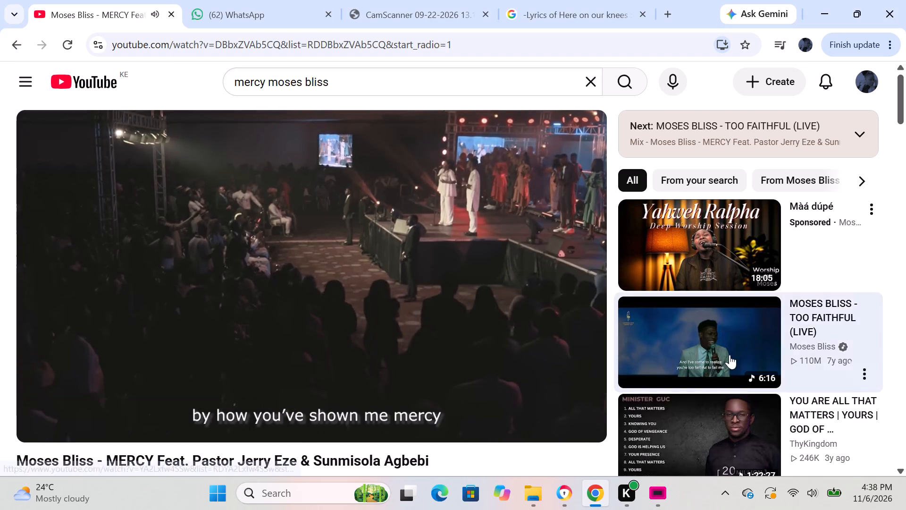
scroll(730, 355, down, 4)
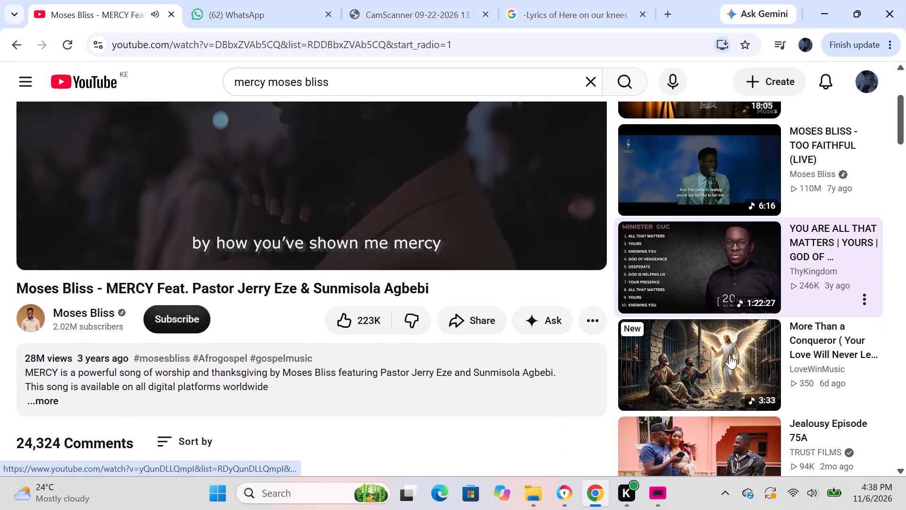
scroll(730, 355, down, 4)
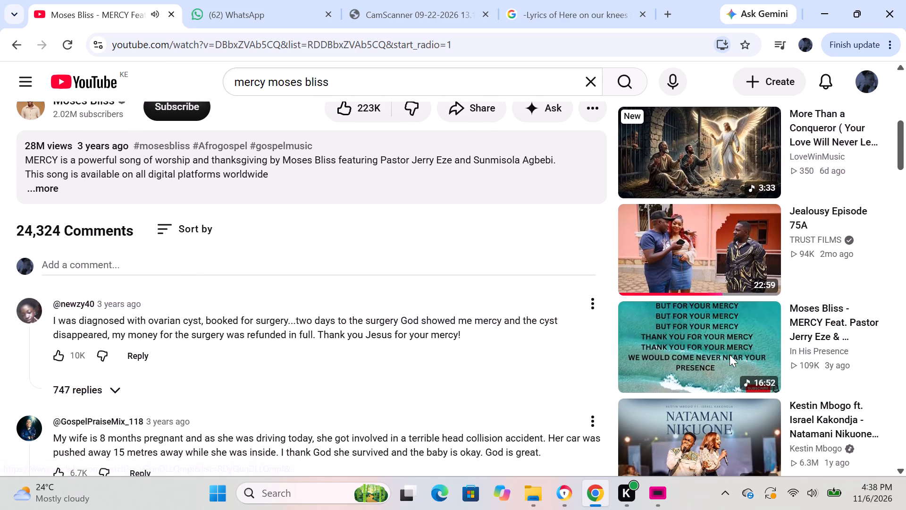
scroll(730, 355, down, 6)
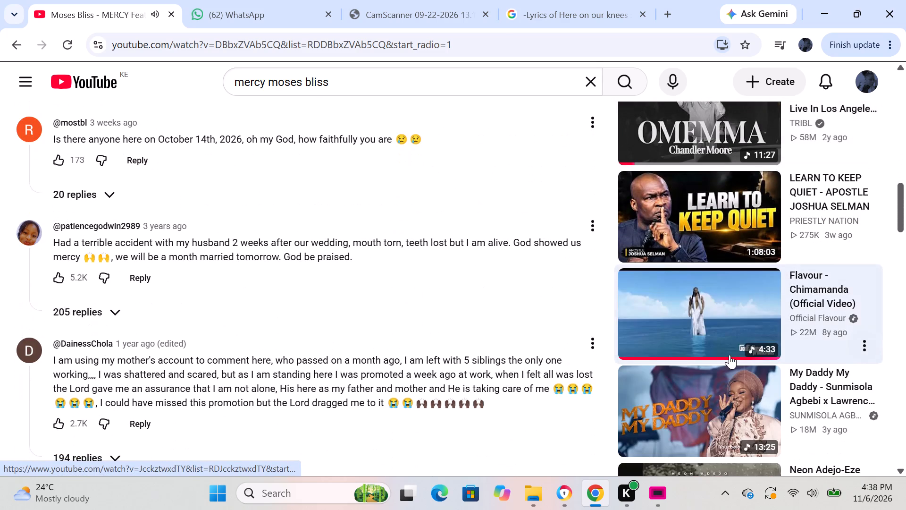
scroll(730, 355, down, 6)
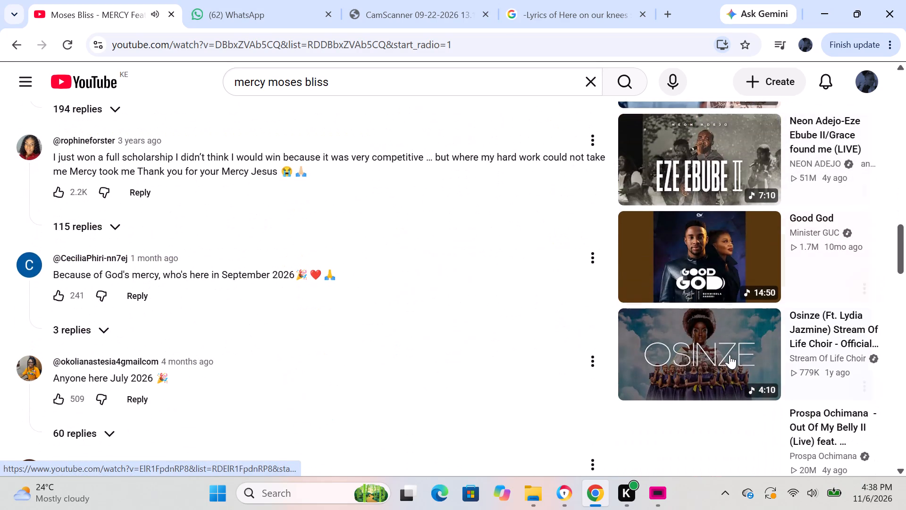
scroll(730, 355, down, 1)
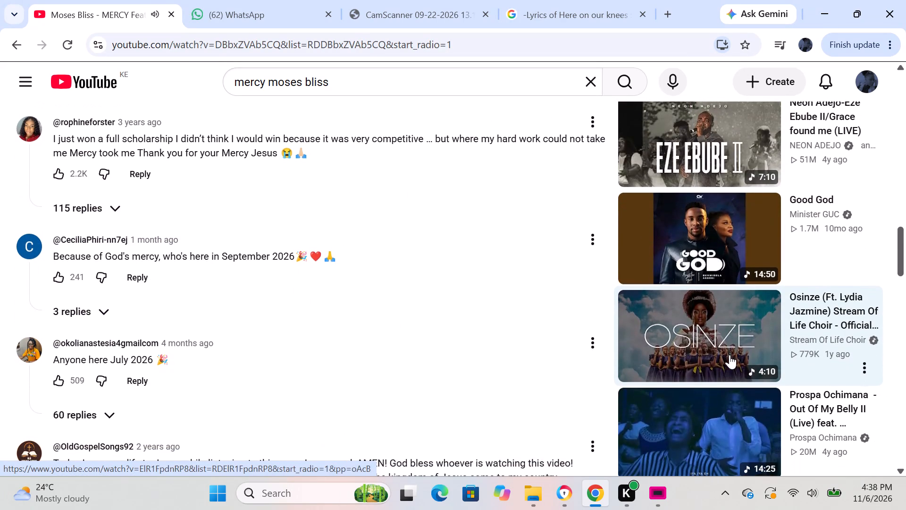
click(670, 150)
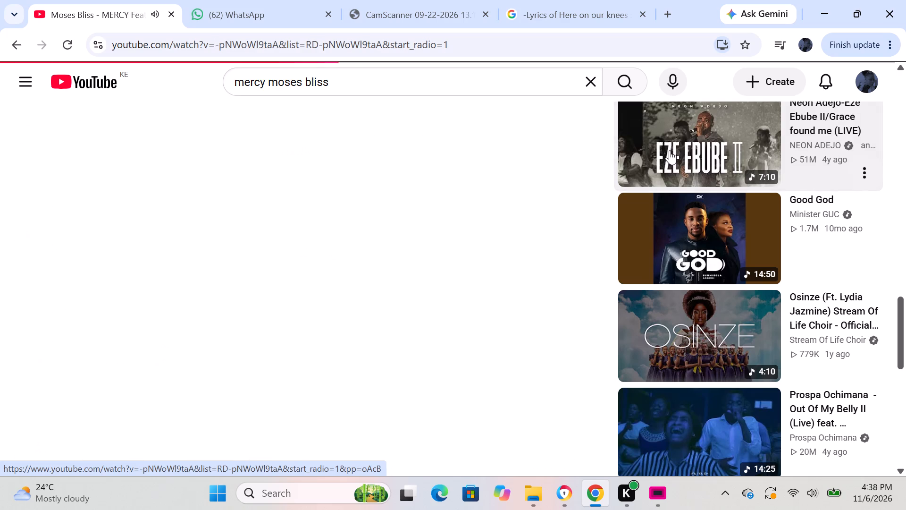
click(670, 150)
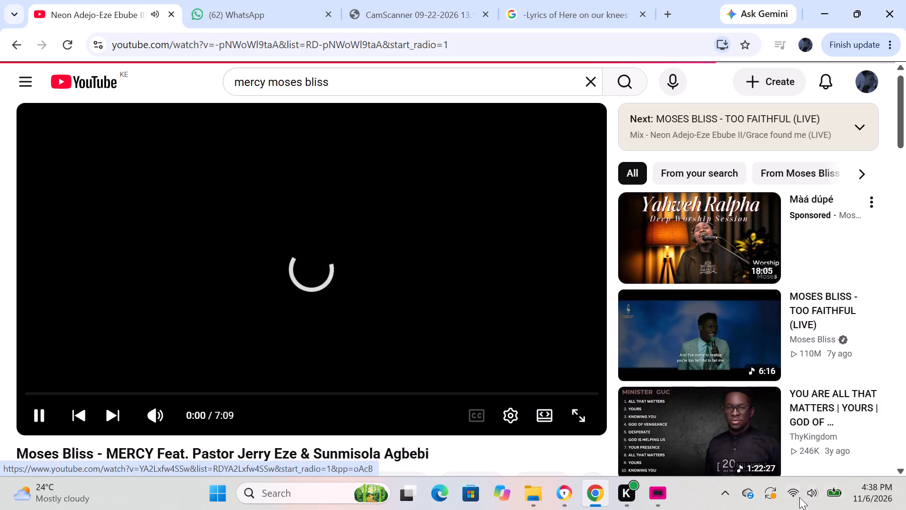
scroll(717, 344, down, 2)
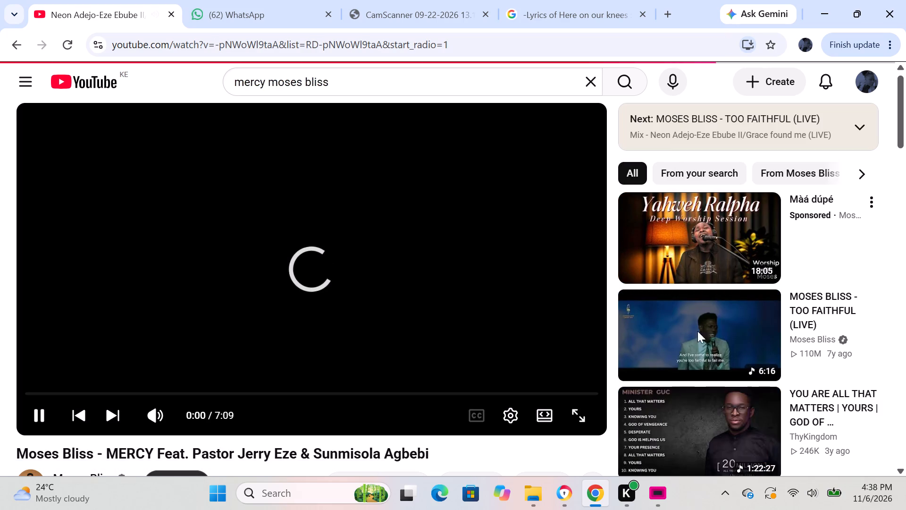
scroll(621, 316, down, 1)
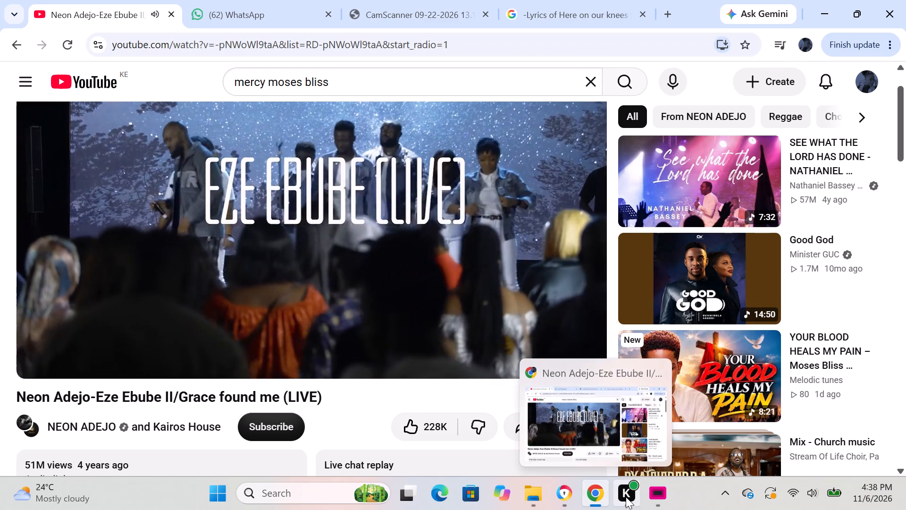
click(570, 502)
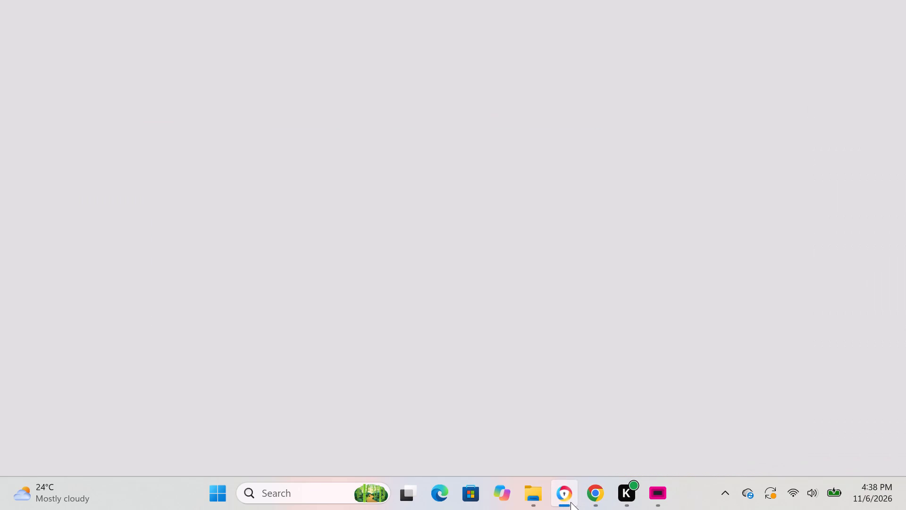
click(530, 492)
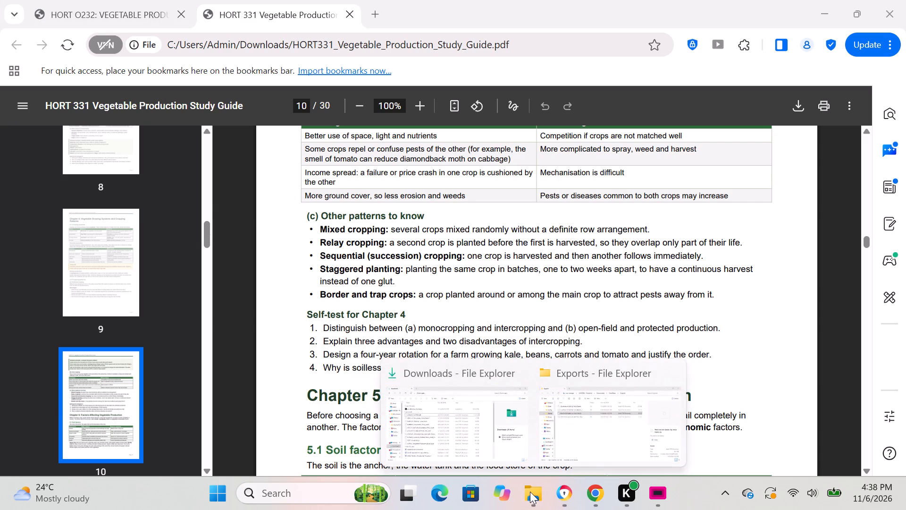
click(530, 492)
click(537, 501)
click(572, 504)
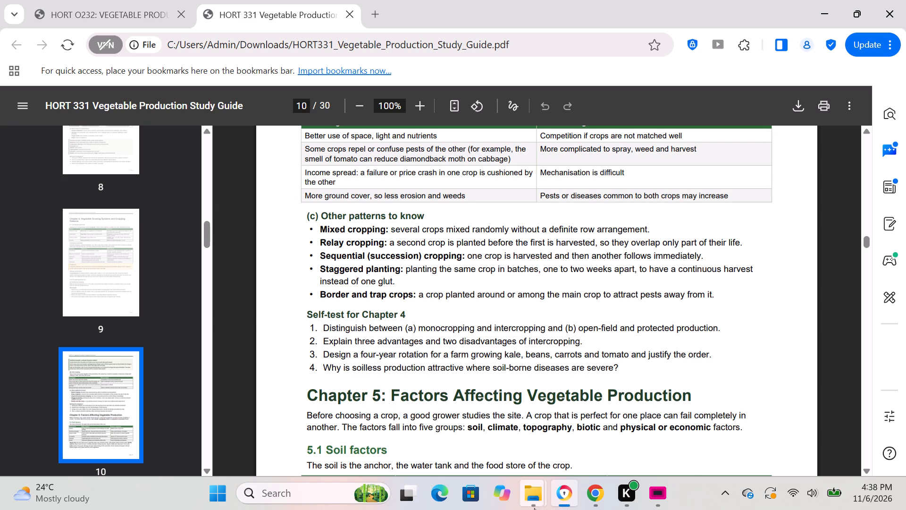
Switch to File Explorer and open FreeShow's Exports folder from the Downloads window.
click(530, 508)
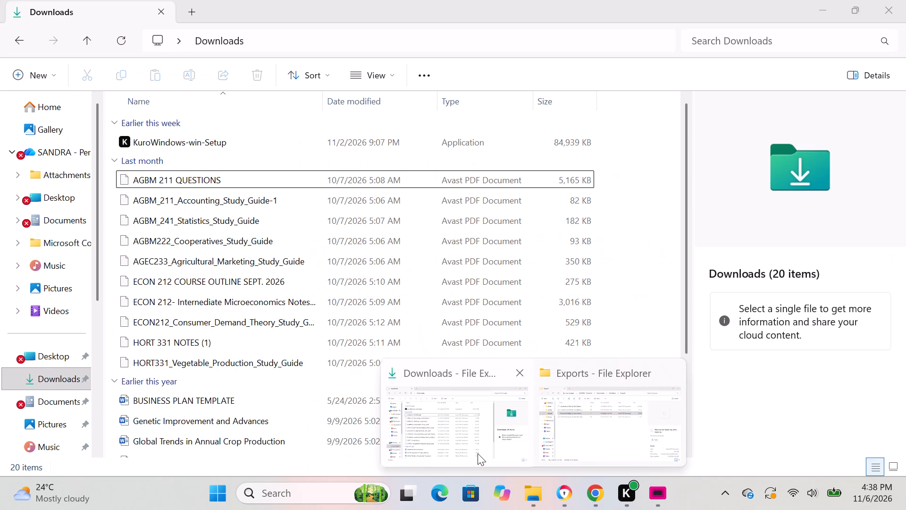
click(478, 453)
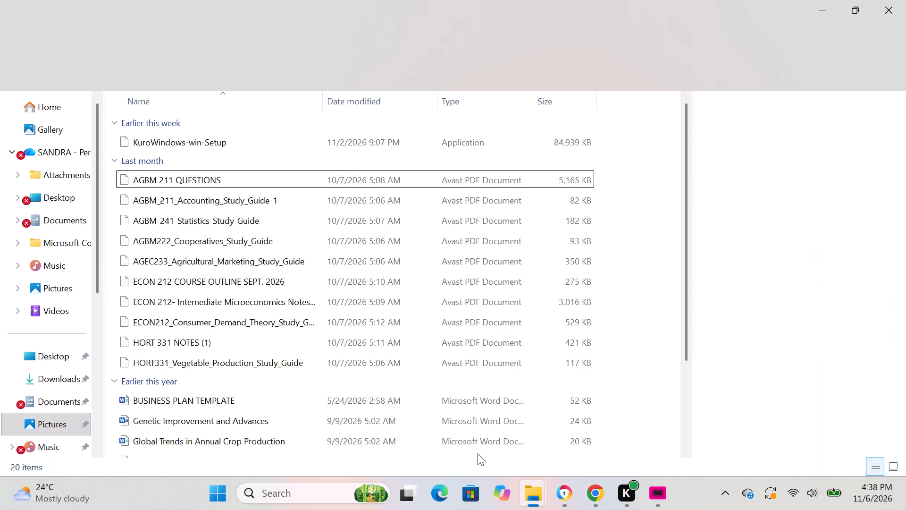
scroll(63, 181, up, 2)
scroll(63, 181, down, 1)
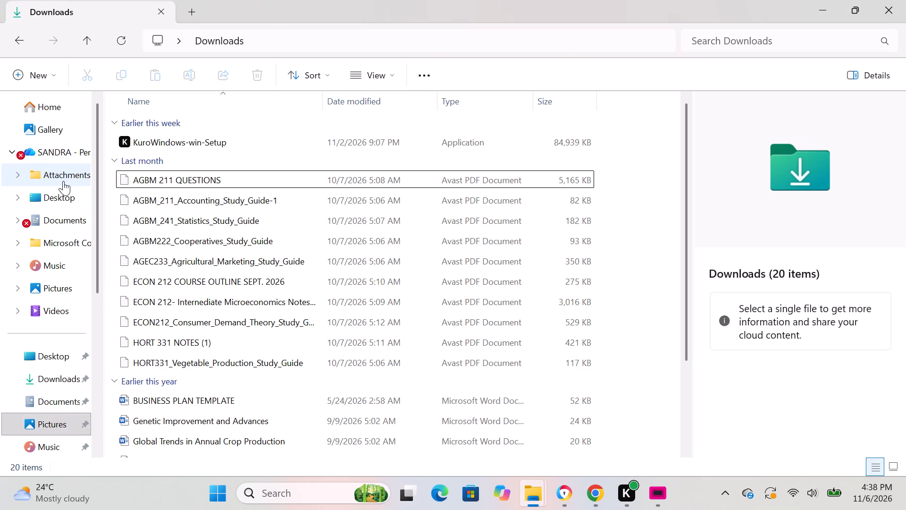
scroll(63, 181, down, 2)
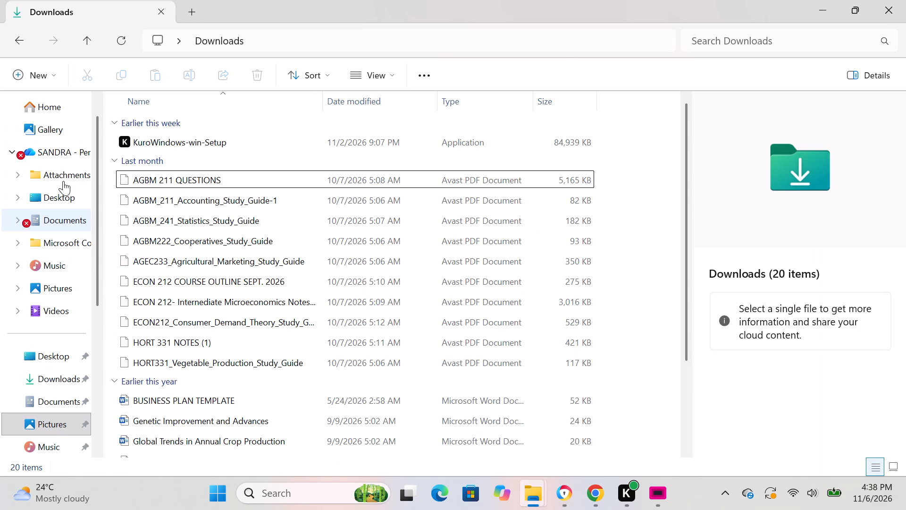
scroll(63, 181, down, 2)
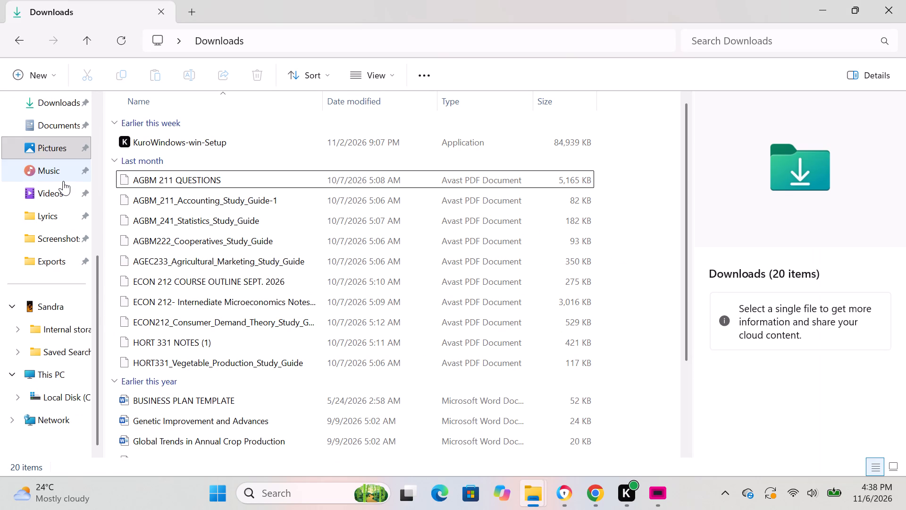
click(53, 263)
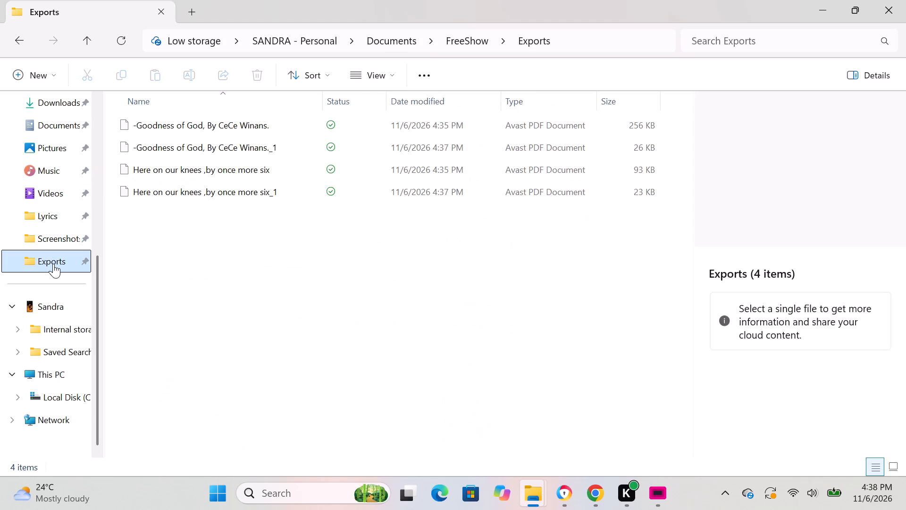
Open the "-Goodness of God, By CeCe Winans." PDF in Google Chrome, look through its pages and close it.
double_click(180, 123)
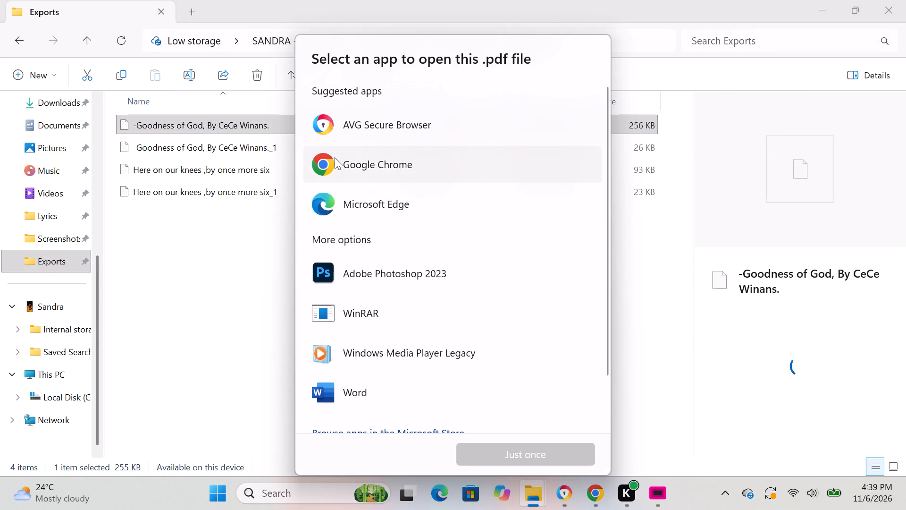
click(335, 157)
click(506, 452)
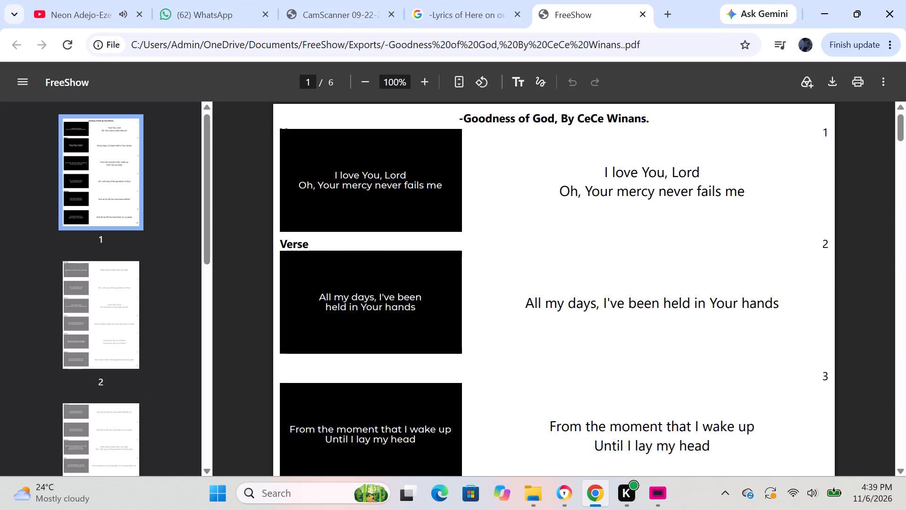
scroll(545, 324, down, 18)
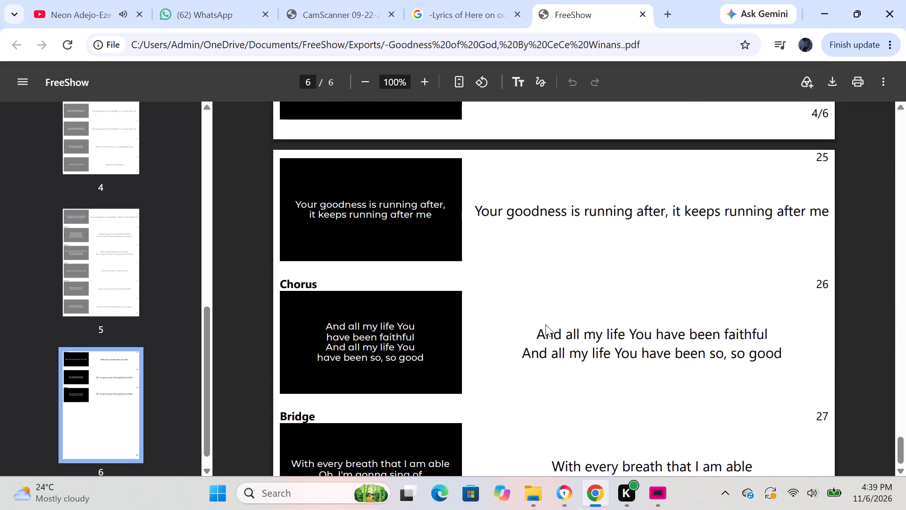
scroll(545, 324, up, 8)
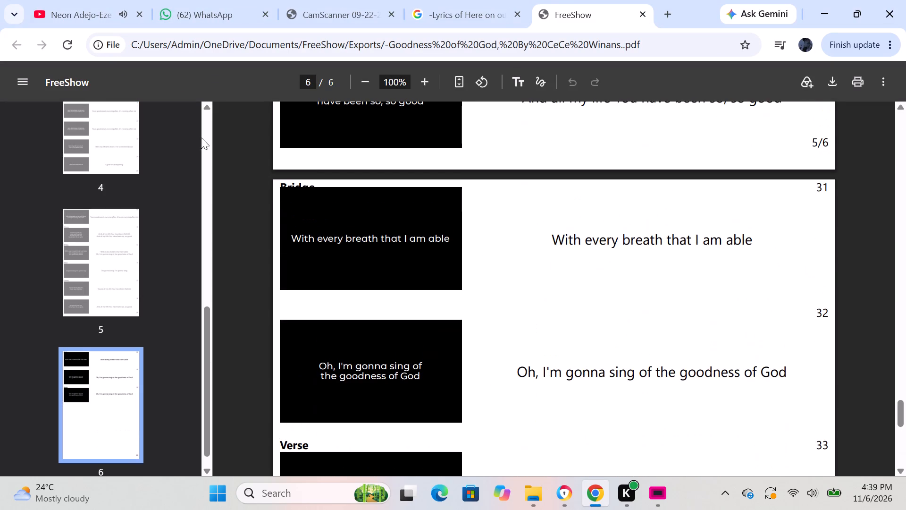
click(646, 15)
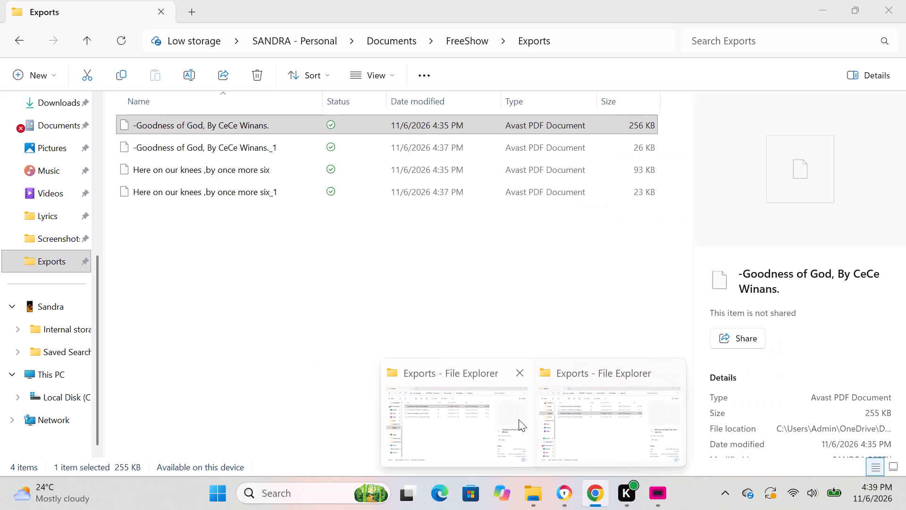
Return to the Exports folder in File Explorer and open "-Goodness of God, By CeCe Winans._1" in Google Chrome.
click(519, 419)
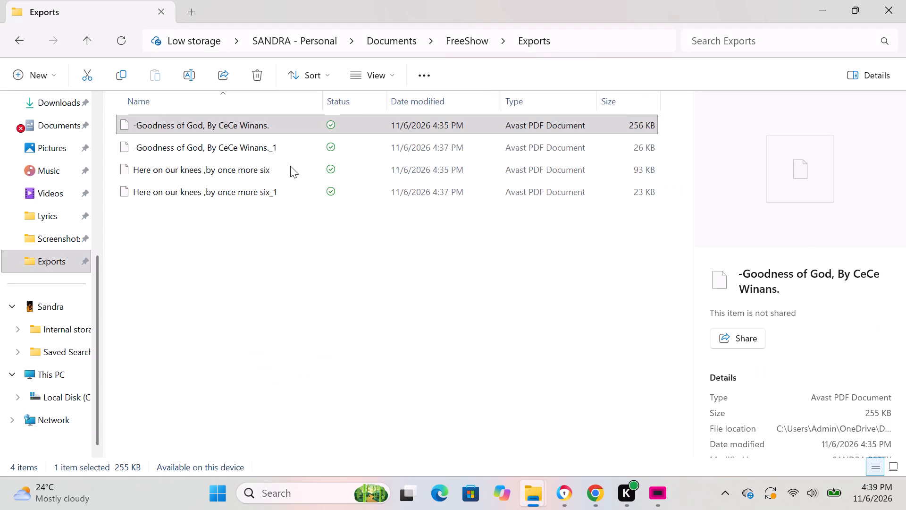
double_click(281, 150)
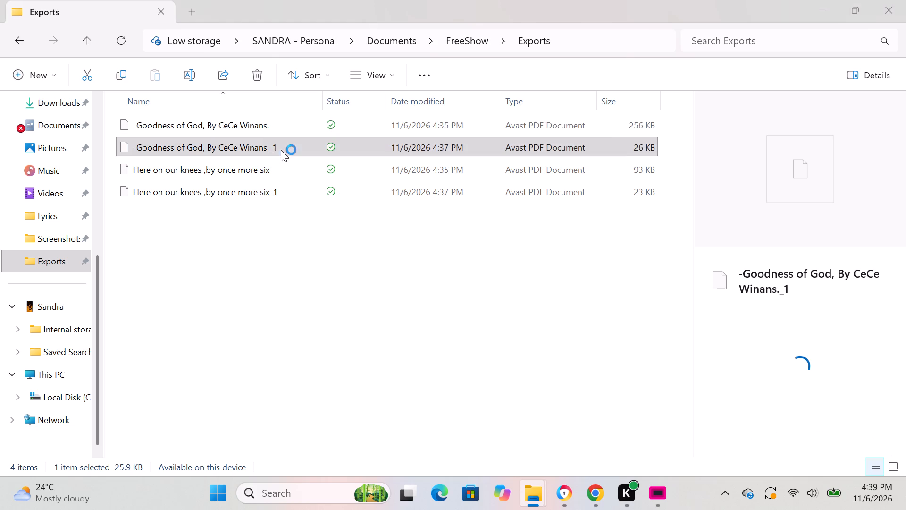
click(333, 162)
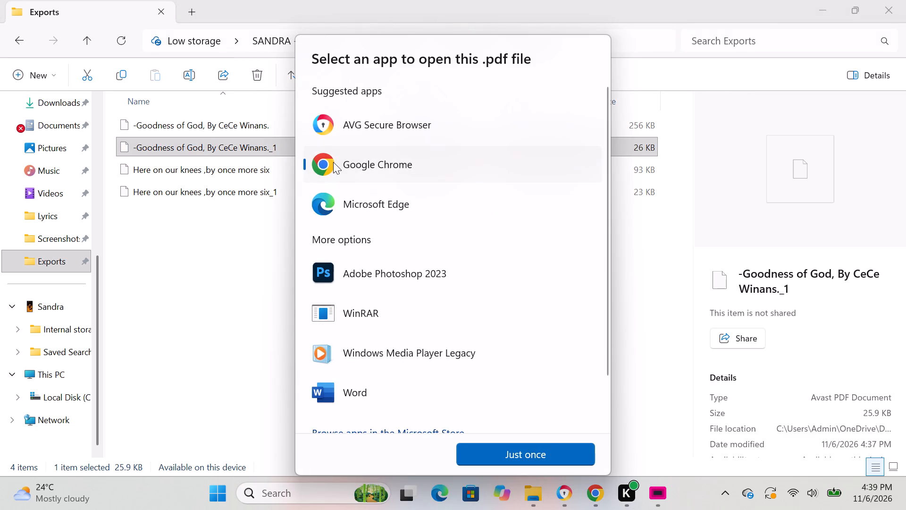
click(520, 444)
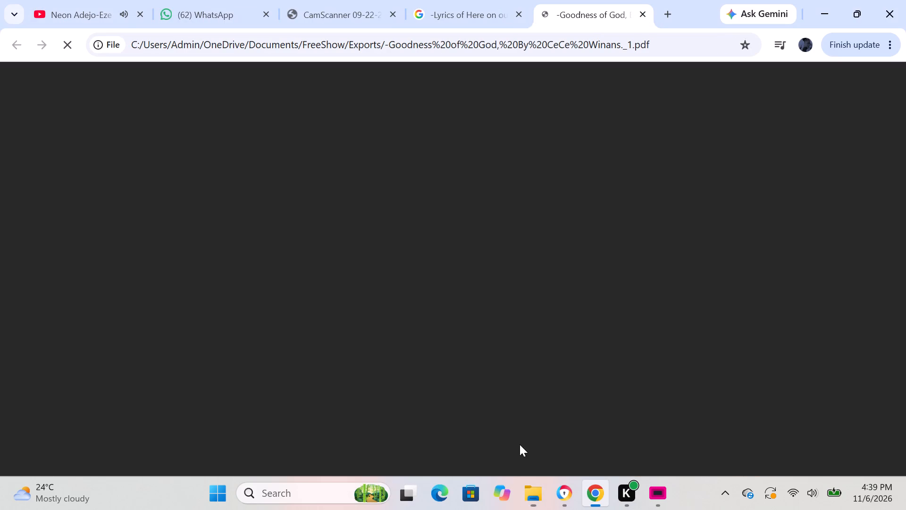
Look through all the pages of the exported "-Goodness of God, By CeCe Winans._1" PDF, examining its lyrics and section labels.
scroll(523, 365, down, 2)
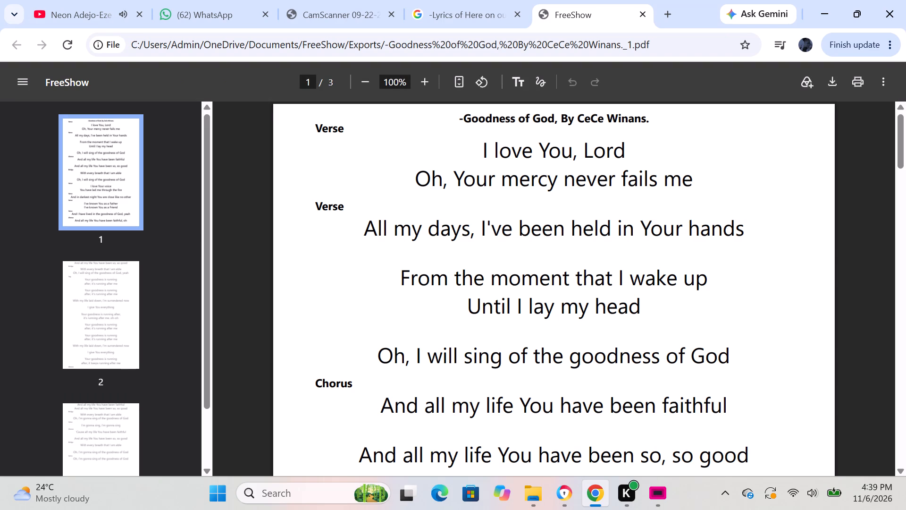
scroll(523, 365, down, 5)
scroll(523, 365, up, 1)
scroll(523, 365, down, 6)
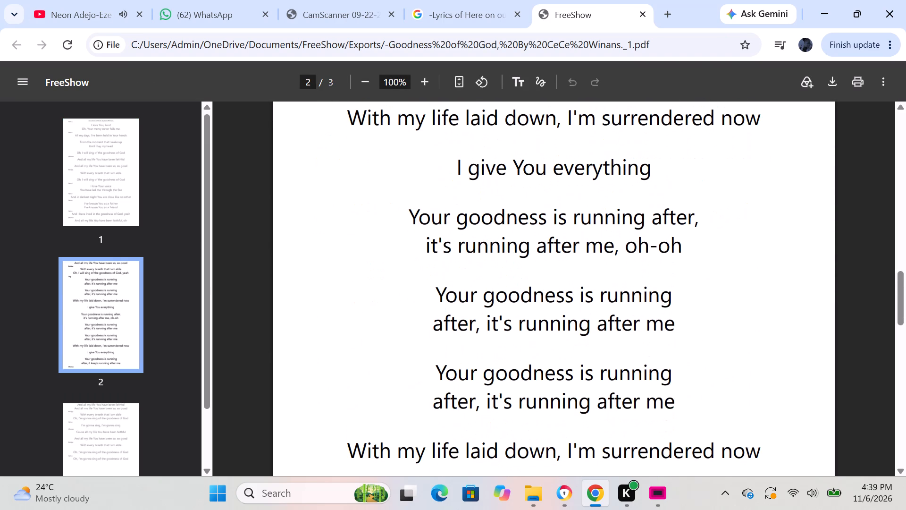
scroll(523, 365, down, 8)
scroll(523, 365, up, 1)
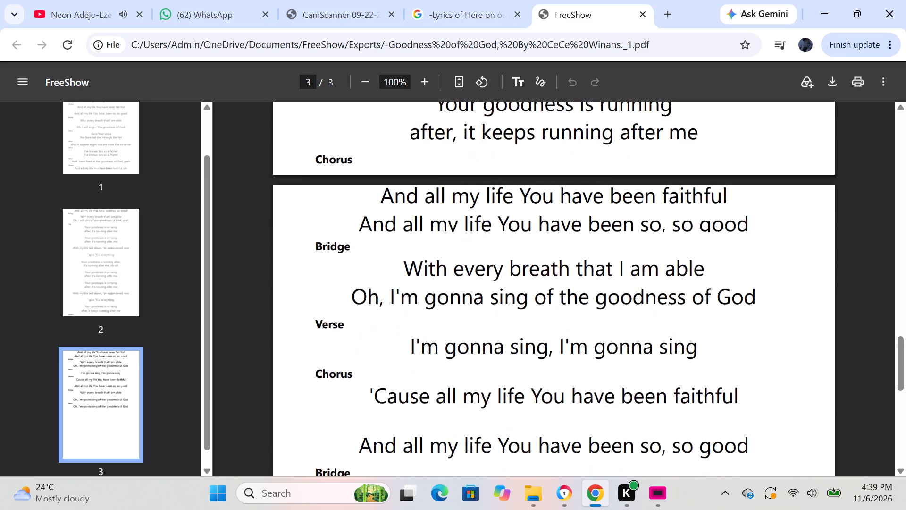
scroll(523, 365, up, 7)
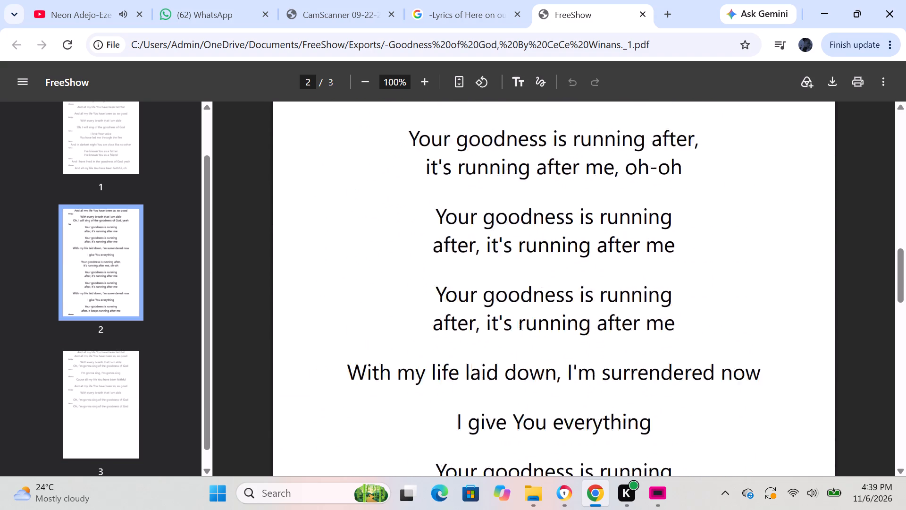
scroll(523, 365, up, 6)
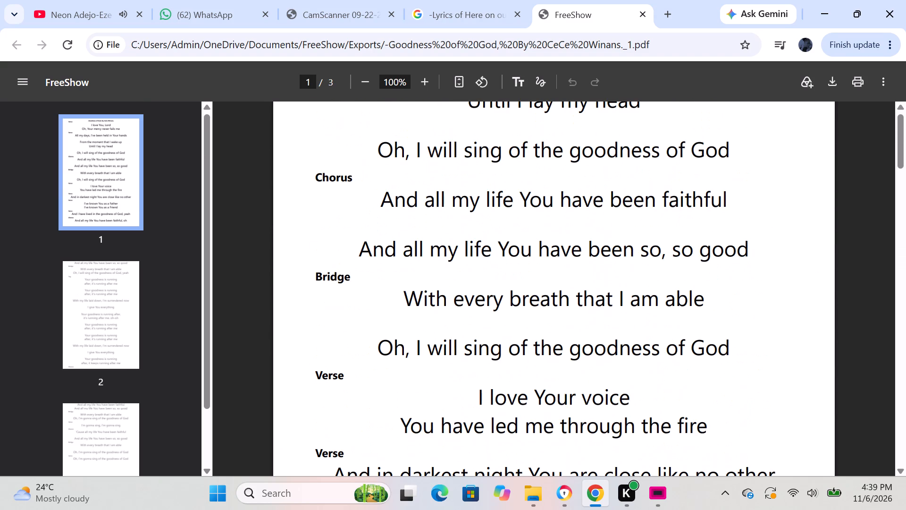
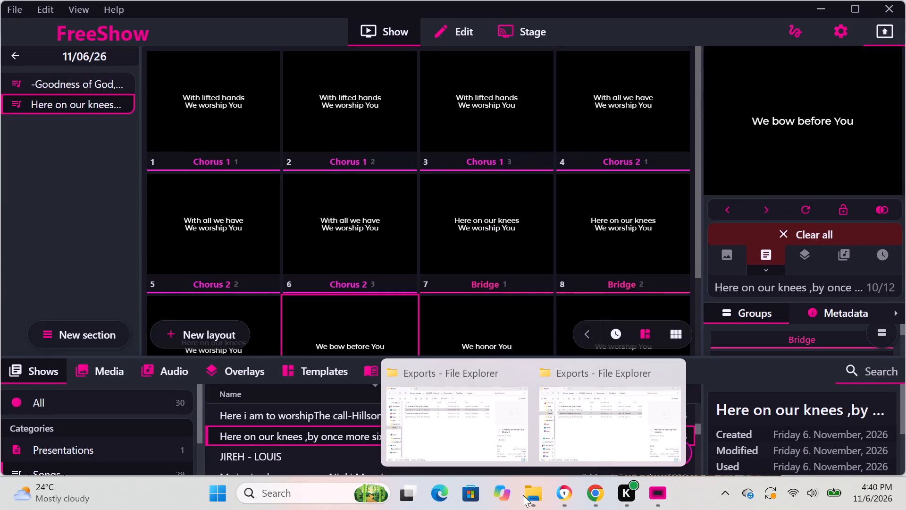
Switch back to the Exports folder window in File Explorer where "-Goodness of God, By CeCe Winans._1" is selected.
click(471, 411)
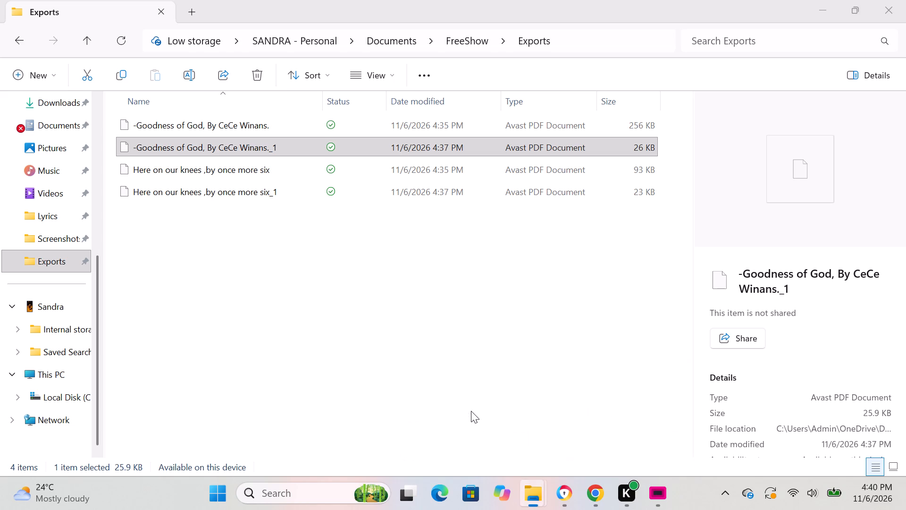
Open the "Here on our knees ,by once more six_1" PDF in Google Chrome and look through its pages.
double_click(270, 186)
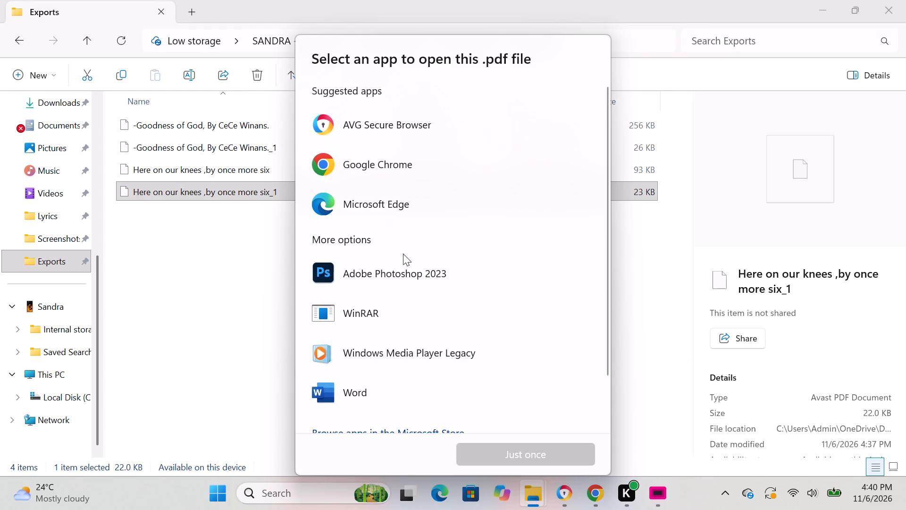
click(368, 165)
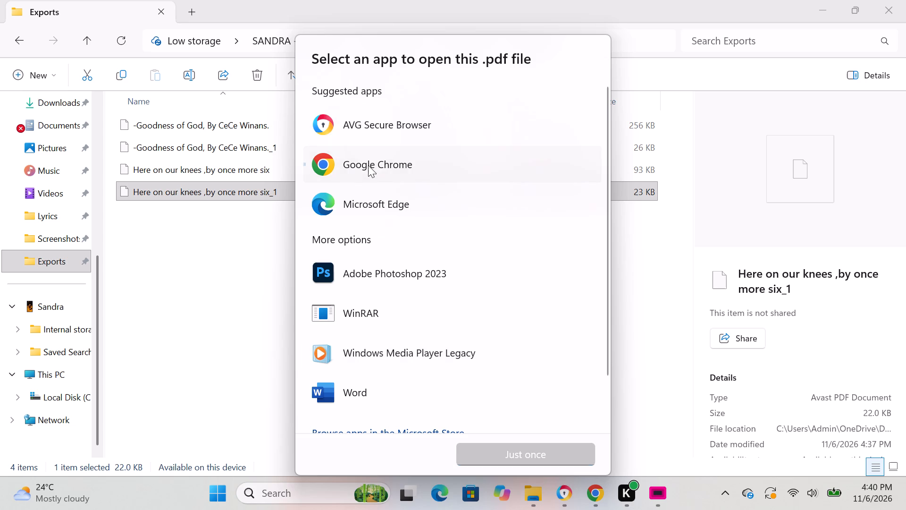
click(495, 453)
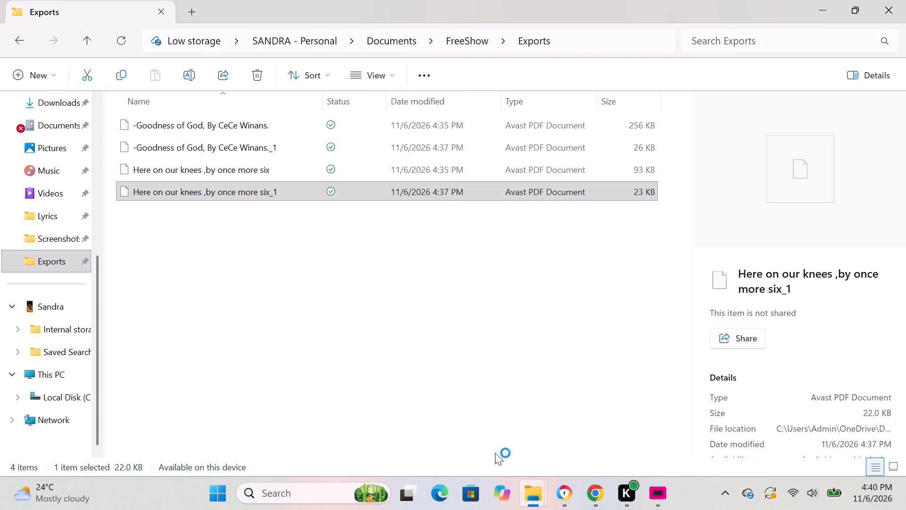
scroll(511, 316, up, 1)
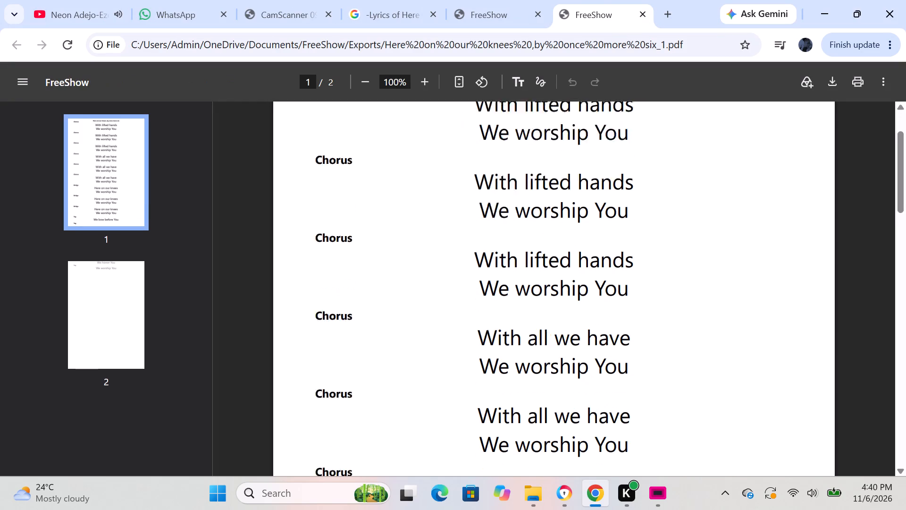
scroll(511, 316, up, 1)
scroll(511, 316, down, 13)
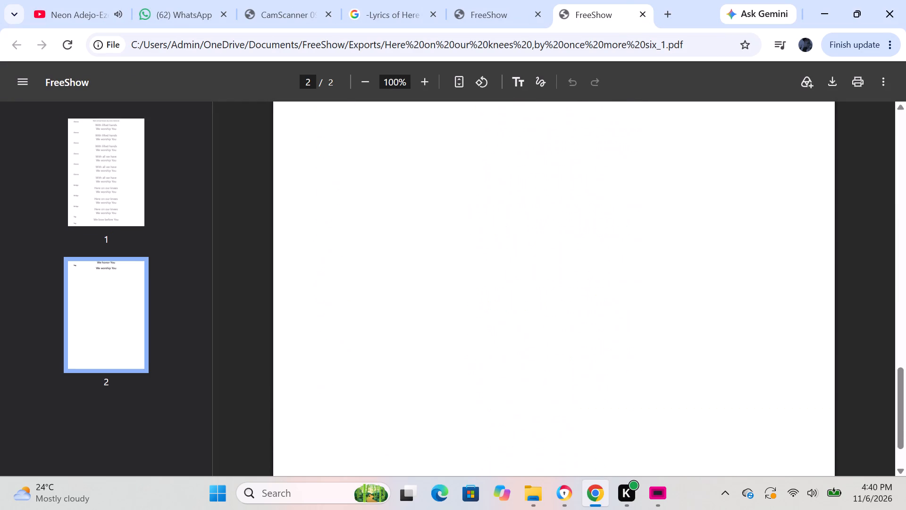
scroll(511, 316, down, 5)
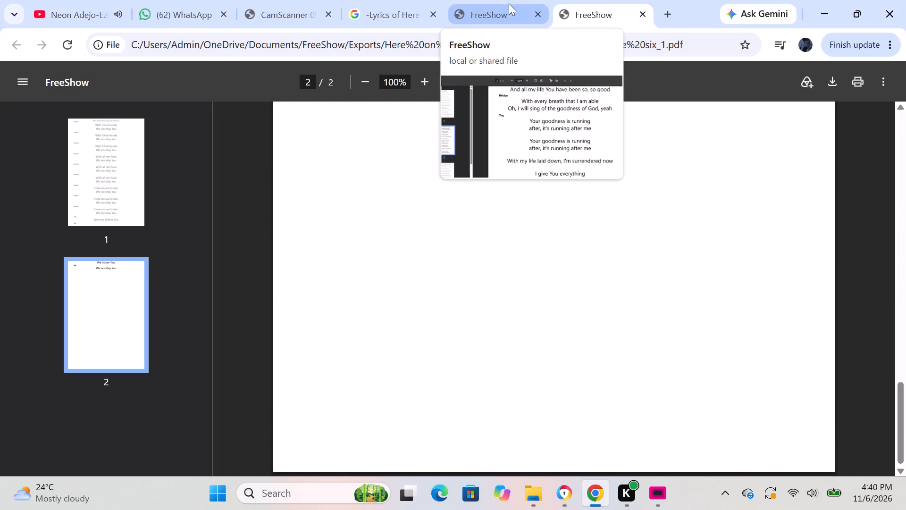
View the Google lyrics results for "Here On Our Knees" and the open "-Goodness of God, By CeCe Winans._1" PDF.
click(410, 5)
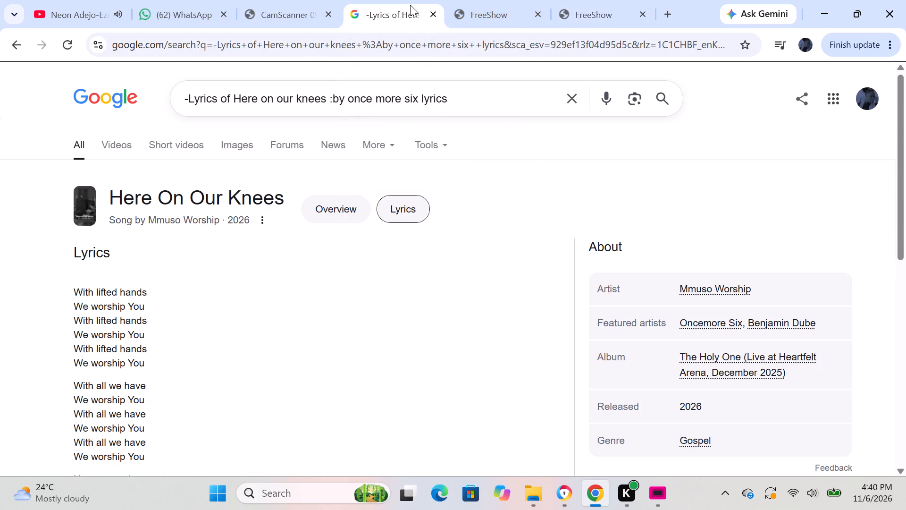
click(510, 10)
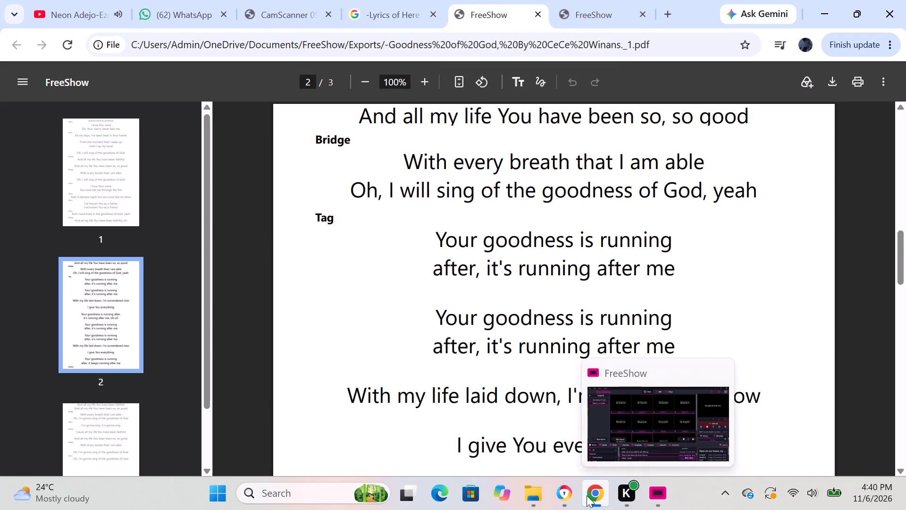
Return to the Exports folder in File Explorer and delete the "Here on our knees ,by once more six" PDF.
click(541, 500)
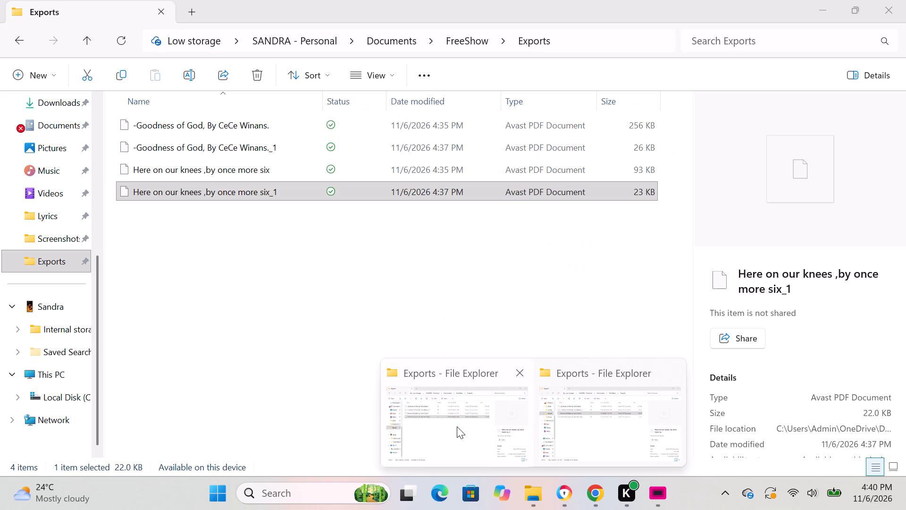
click(487, 433)
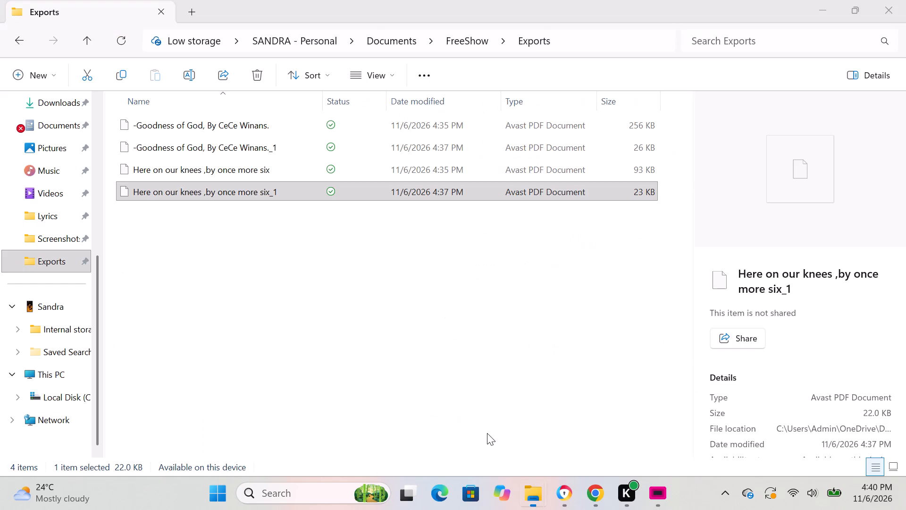
click(170, 160)
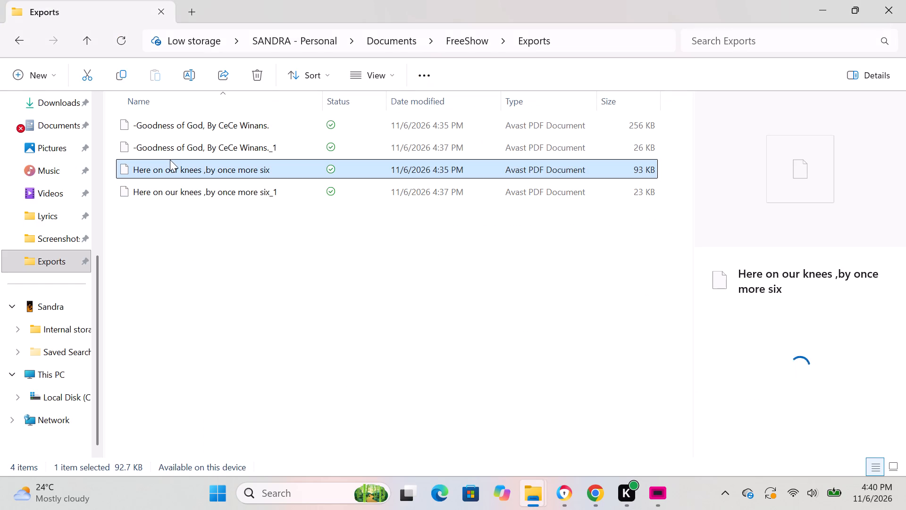
click(131, 170)
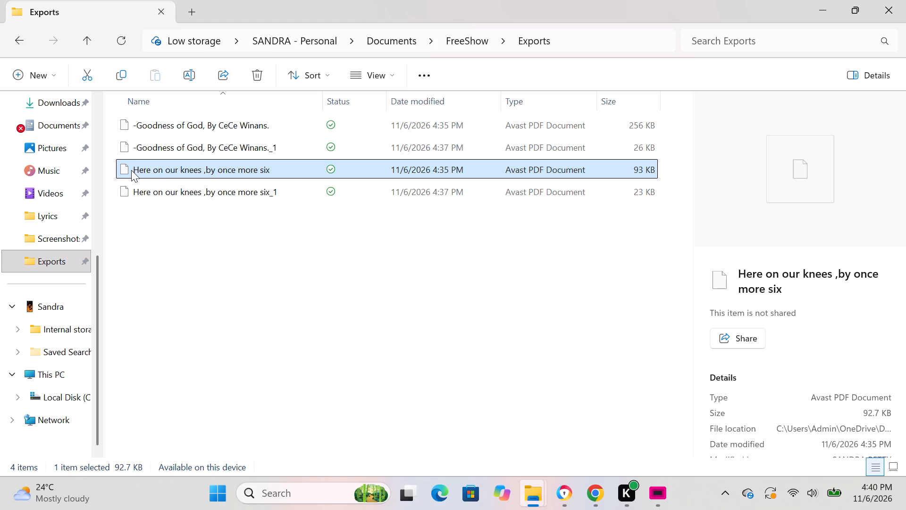
click(255, 71)
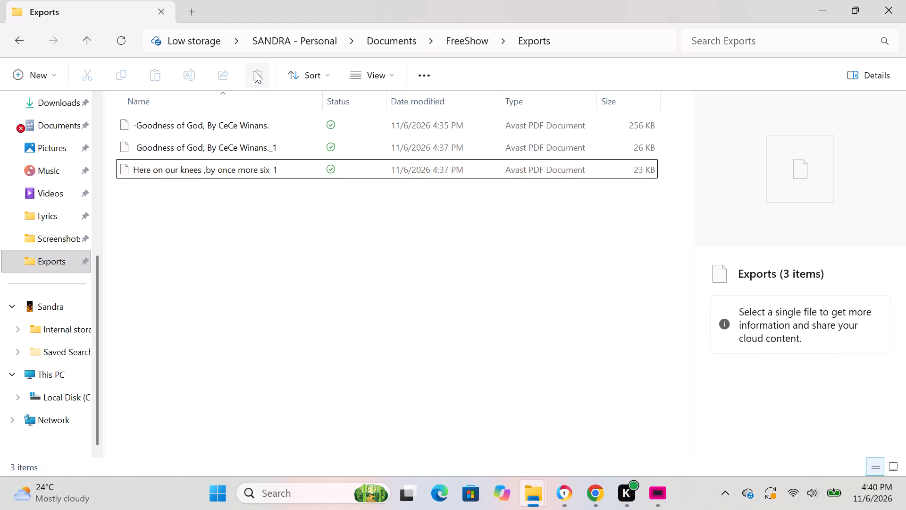
Delete the "-Goodness of God, By CeCe Winans." PDF from the Exports folder.
right_click(175, 126)
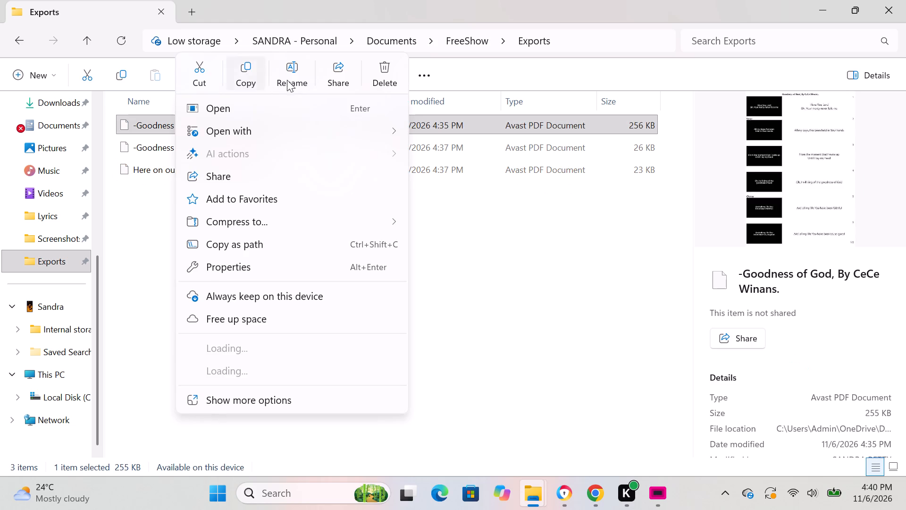
click(374, 84)
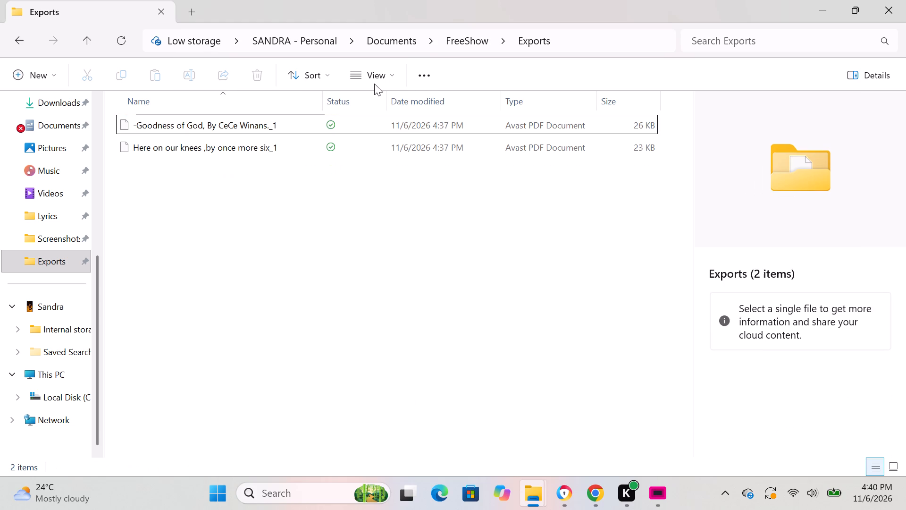